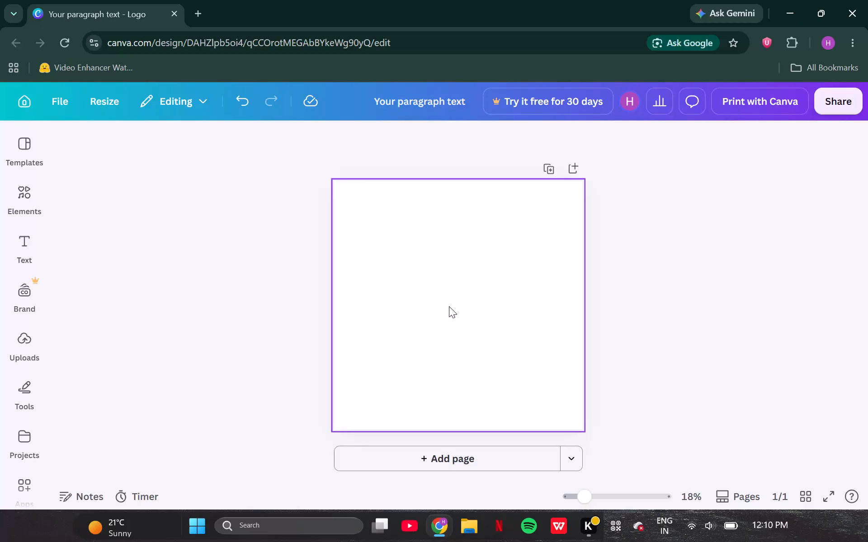
# Fill the blank page background with the default black-to-white gradient.
pyautogui.rightClick(449, 306)
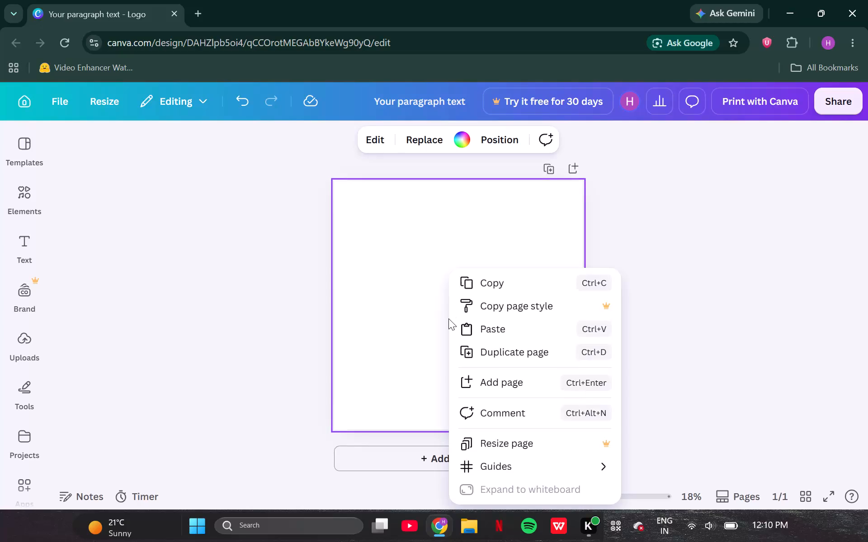
pyautogui.click(463, 143)
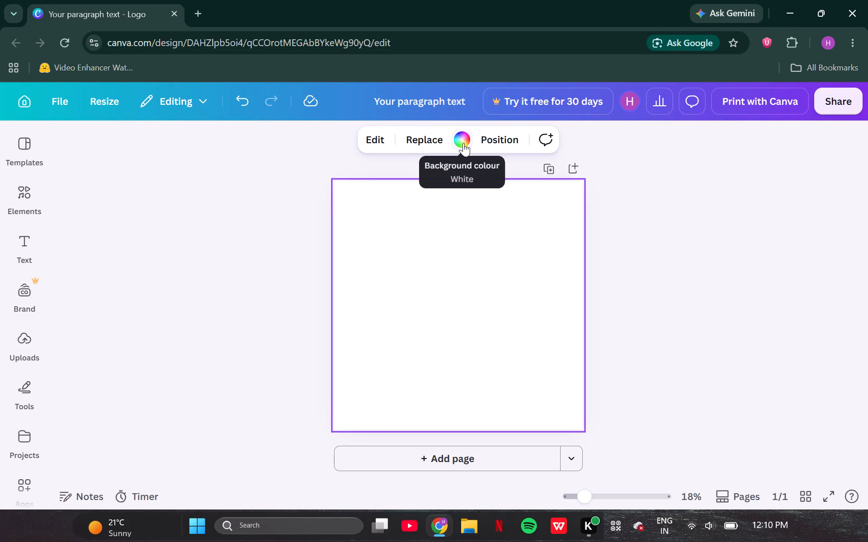
pyautogui.click(425, 254)
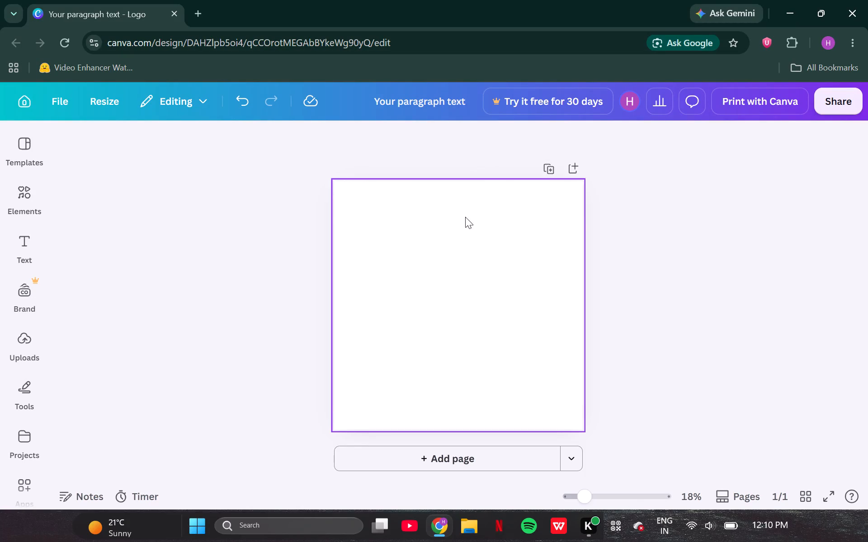
pyautogui.click(466, 233)
pyautogui.click(460, 145)
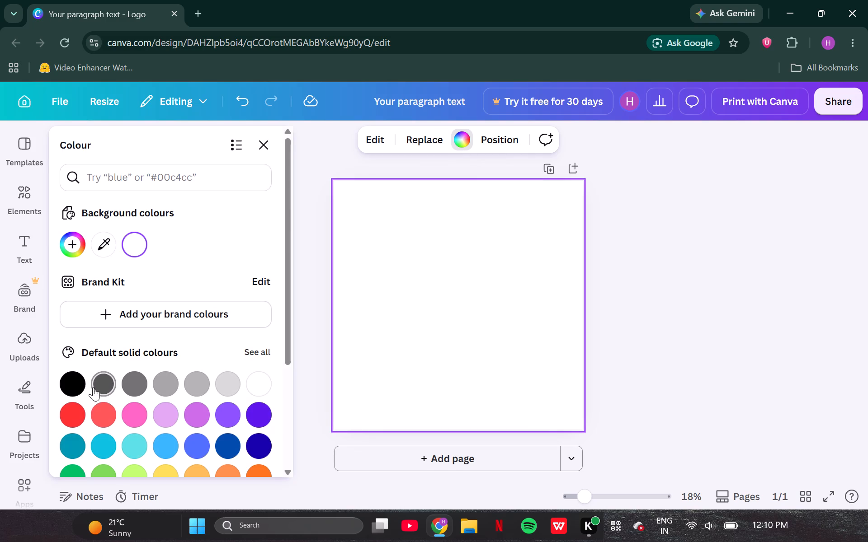
pyautogui.scroll(-4, 103, 407)
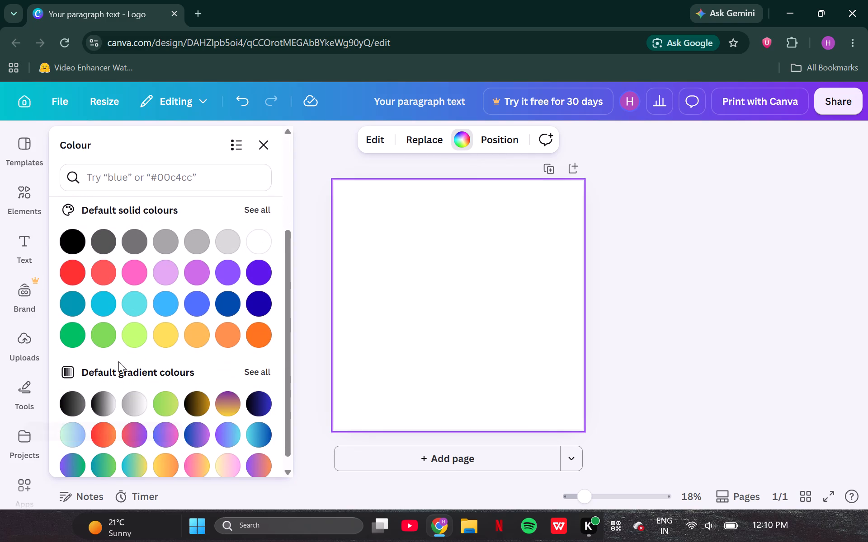
pyautogui.scroll(-2, 114, 334)
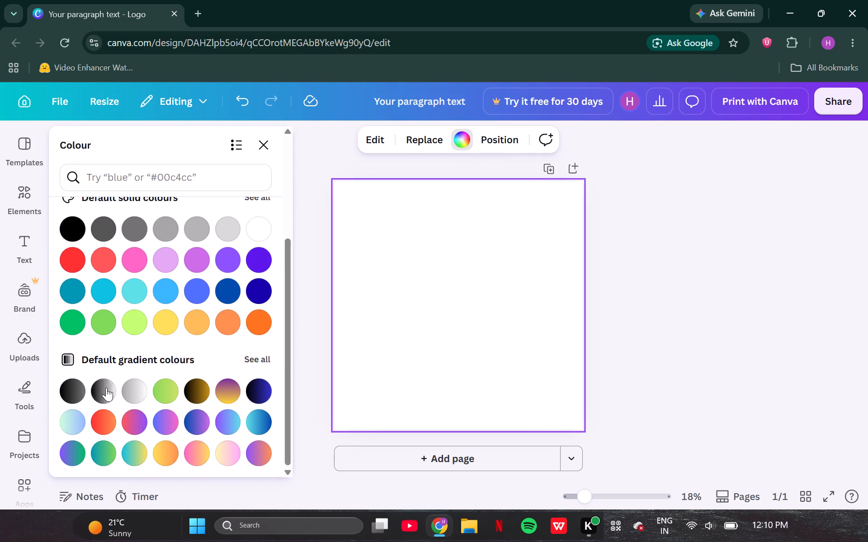
pyautogui.click(104, 392)
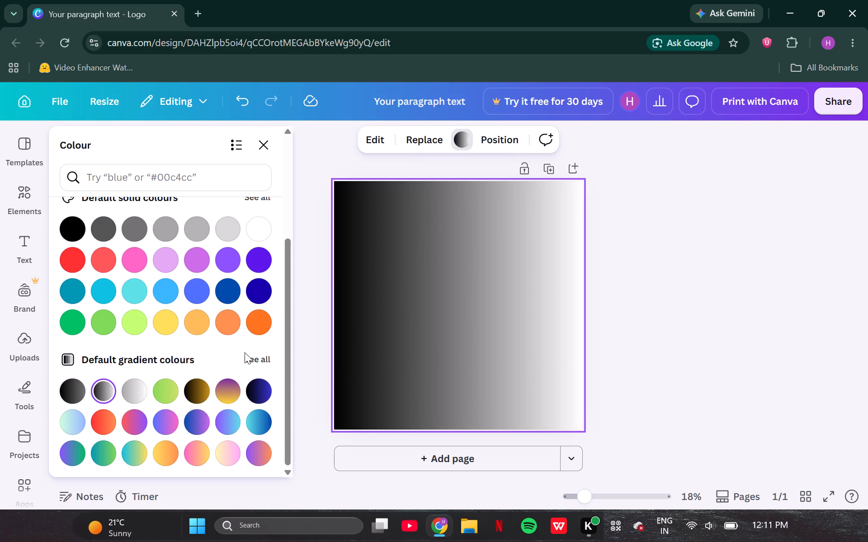
pyautogui.click(267, 358)
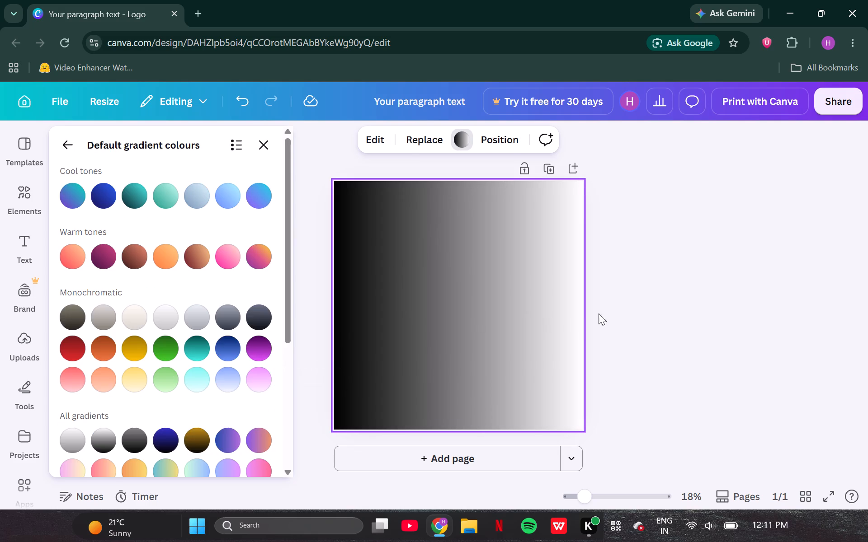
pyautogui.click(625, 309)
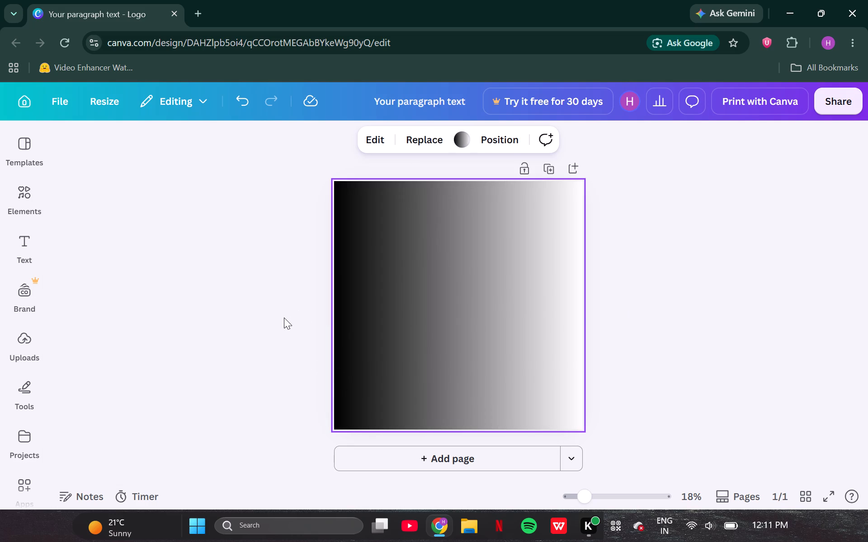
# Search the elements for "corner" and add the brown floral corner graphic to the page.
pyautogui.click(15, 189)
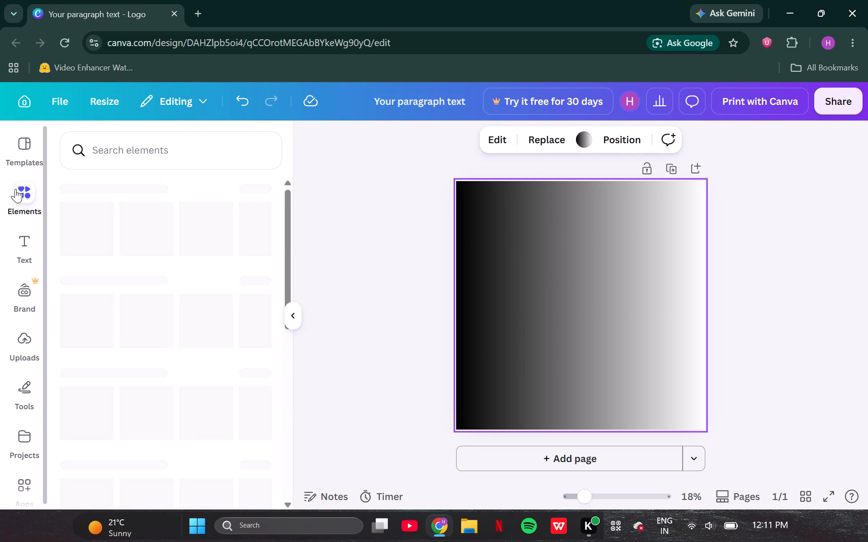
pyautogui.click(120, 151)
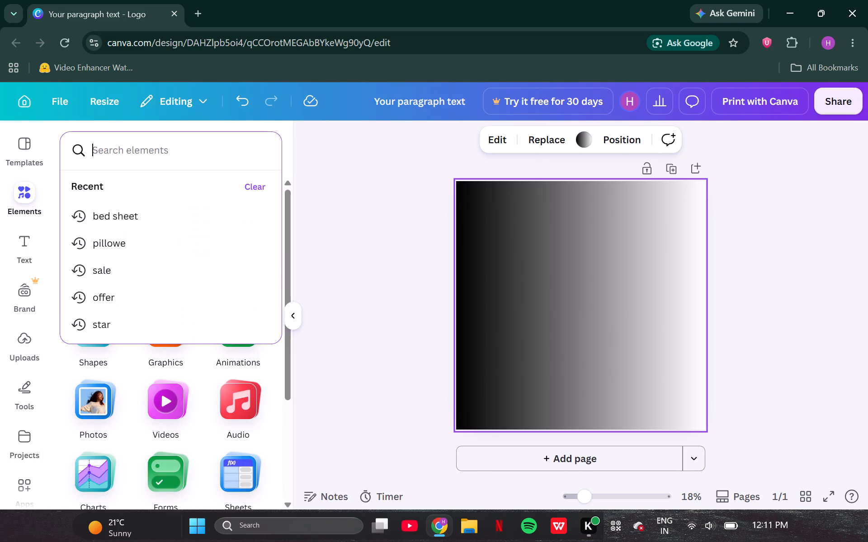
pyautogui.press('c')
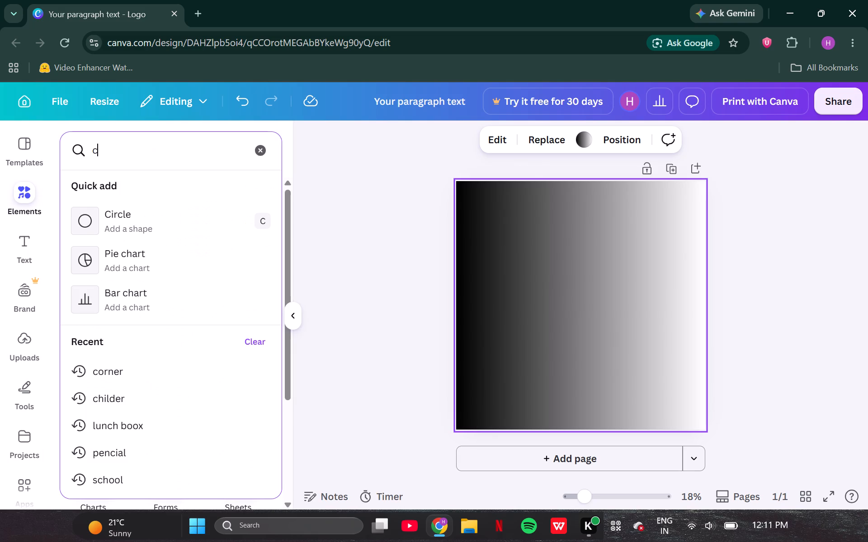
pyautogui.write('orner')
pyautogui.press('Return')
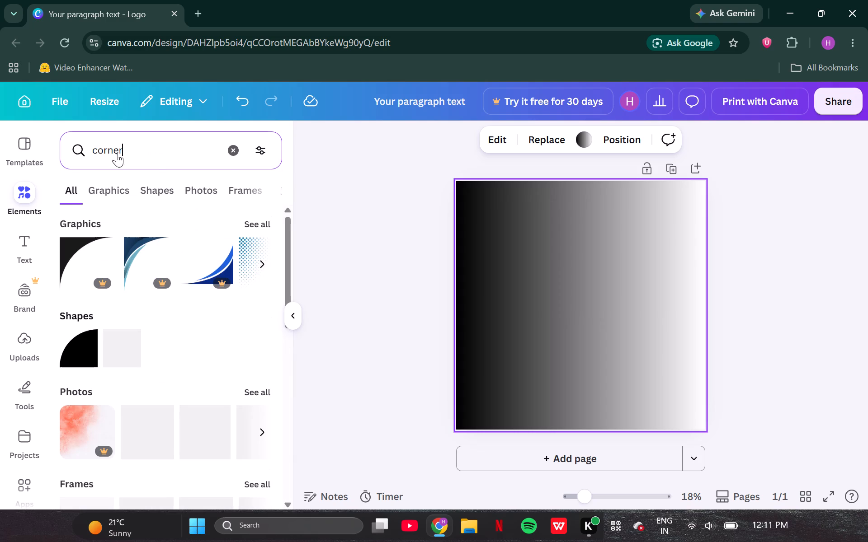
pyautogui.hscroll(-2, 193, 271)
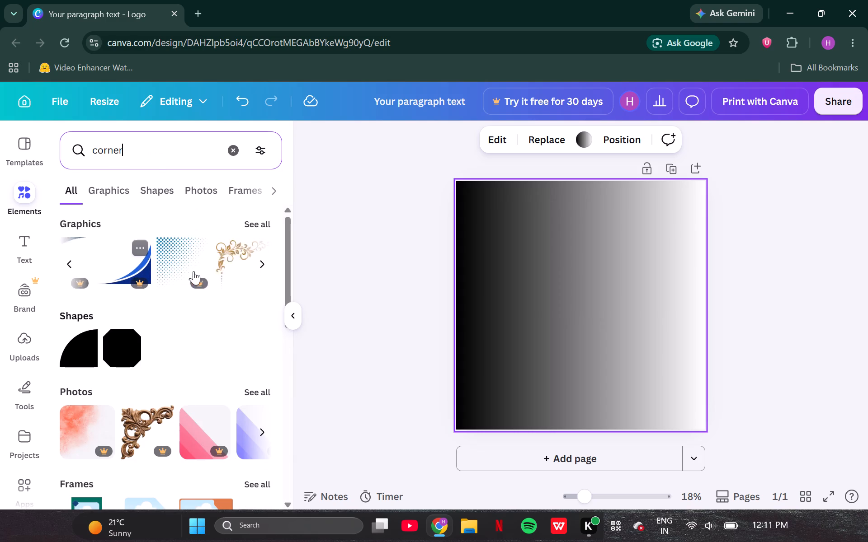
pyautogui.hscroll(-2, 193, 271)
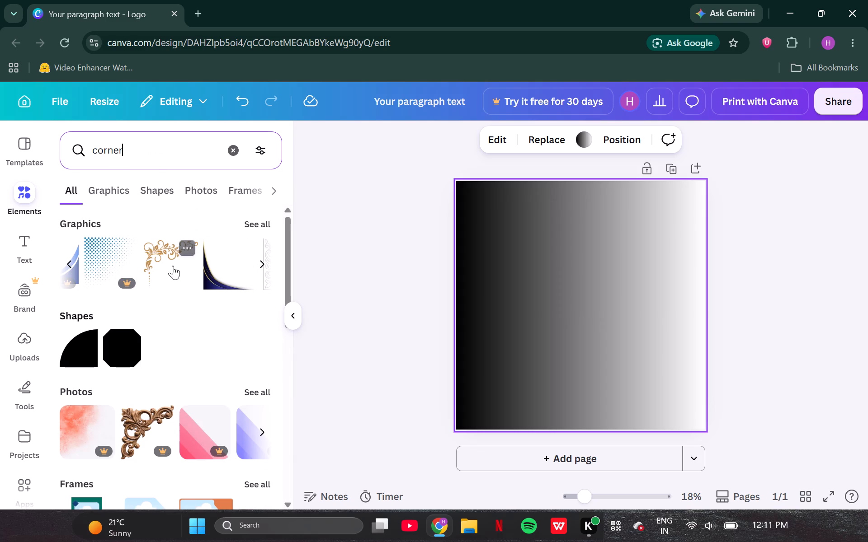
pyautogui.click(160, 261)
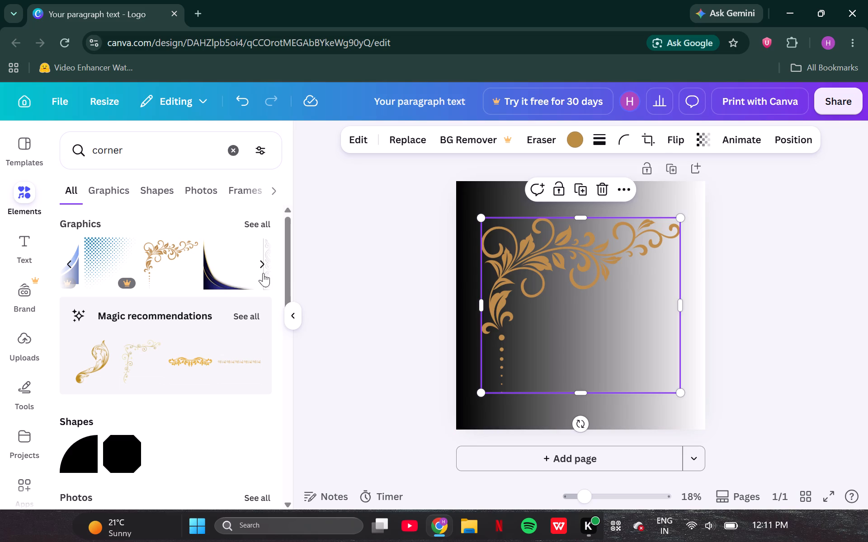
# Add the gold swirl corner graphic with sparkles from the recommendations and shift it clear of the brown ornament.
pyautogui.hscroll(-1, 235, 276)
pyautogui.click(140, 360)
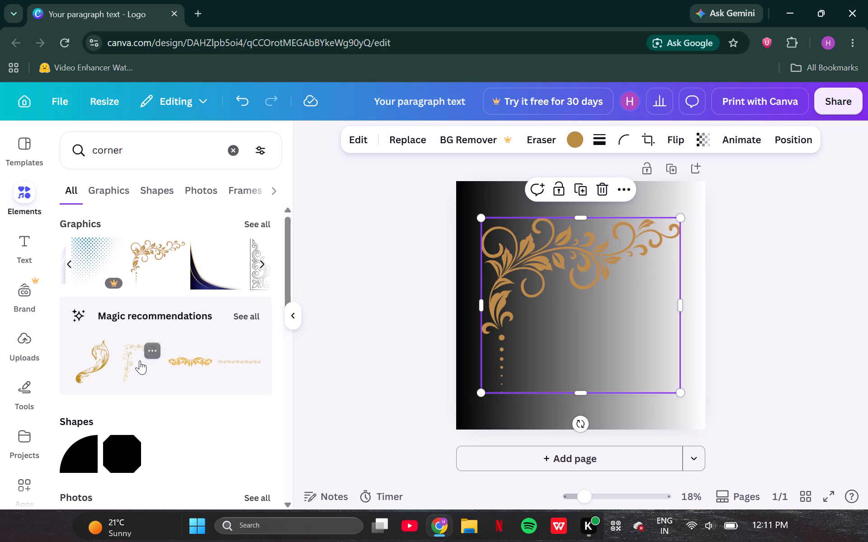
pyautogui.moveTo(577, 272); pyautogui.dragTo(612, 326)
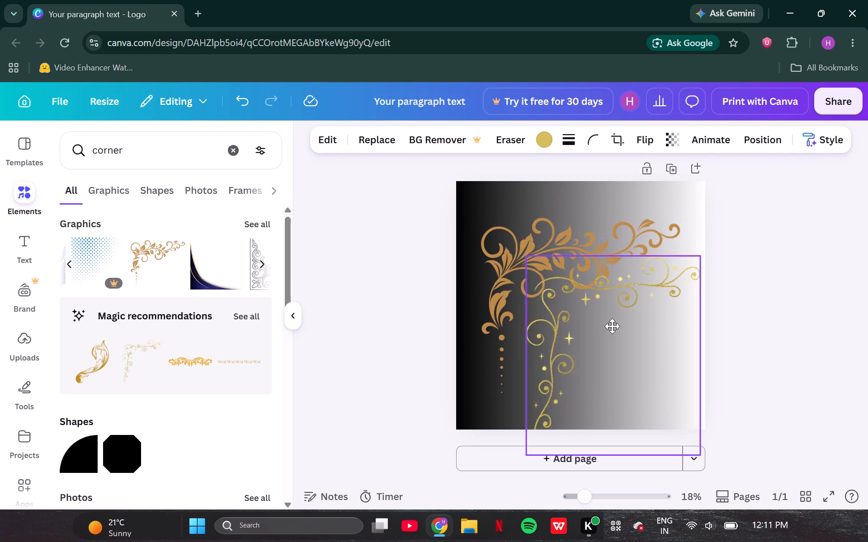
pyautogui.moveTo(612, 326); pyautogui.dragTo(622, 344)
# Delete the brown floral corner graphic from the page.
pyautogui.click(505, 302)
pyautogui.click(600, 190)
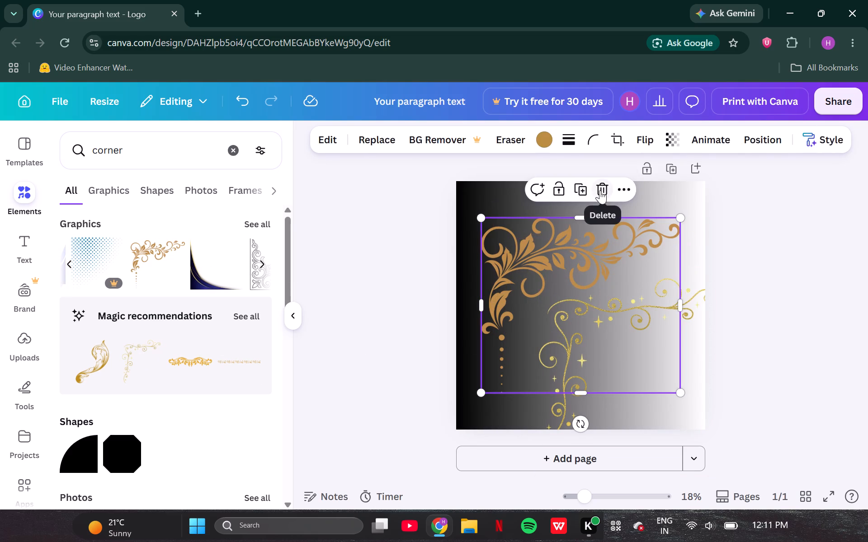
# Shrink the gold swirl ornament to about a fifth of the page width and fit it into the page's top-left corner.
pyautogui.moveTo(613, 329); pyautogui.dragTo(563, 232)
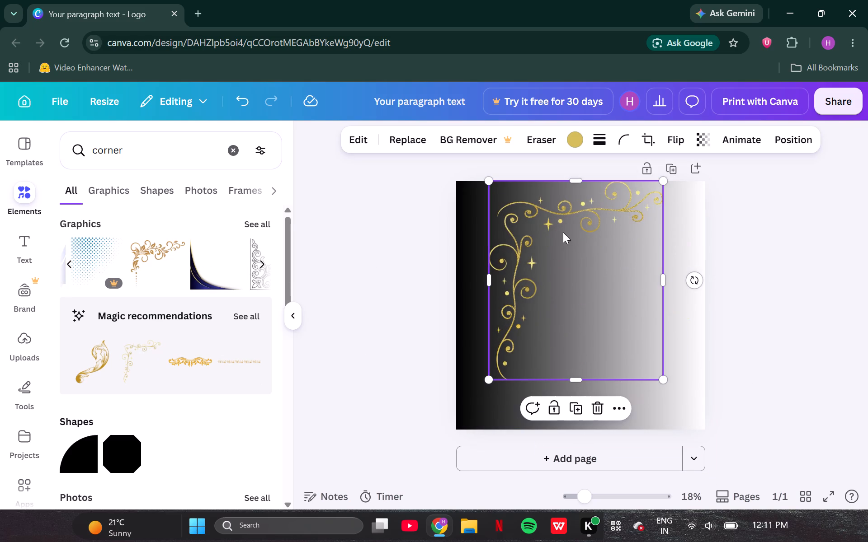
pyautogui.moveTo(665, 382); pyautogui.dragTo(596, 344)
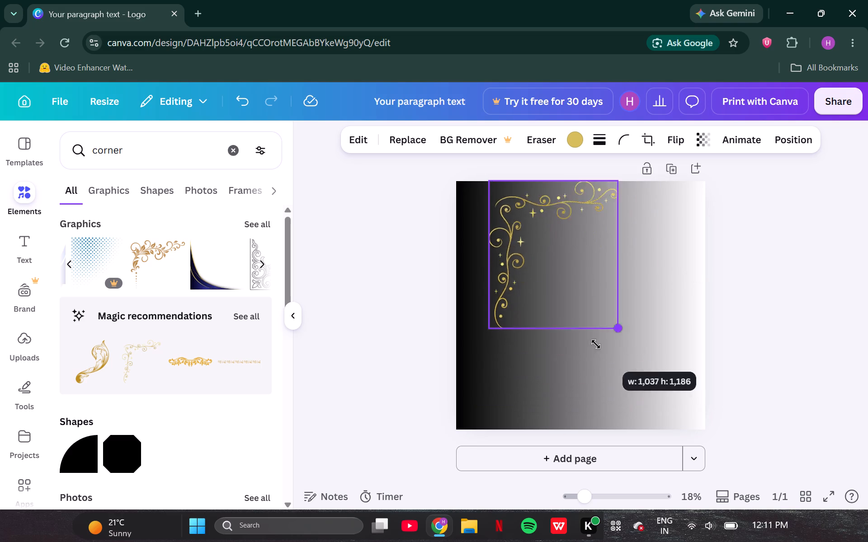
pyautogui.moveTo(596, 344); pyautogui.dragTo(521, 239)
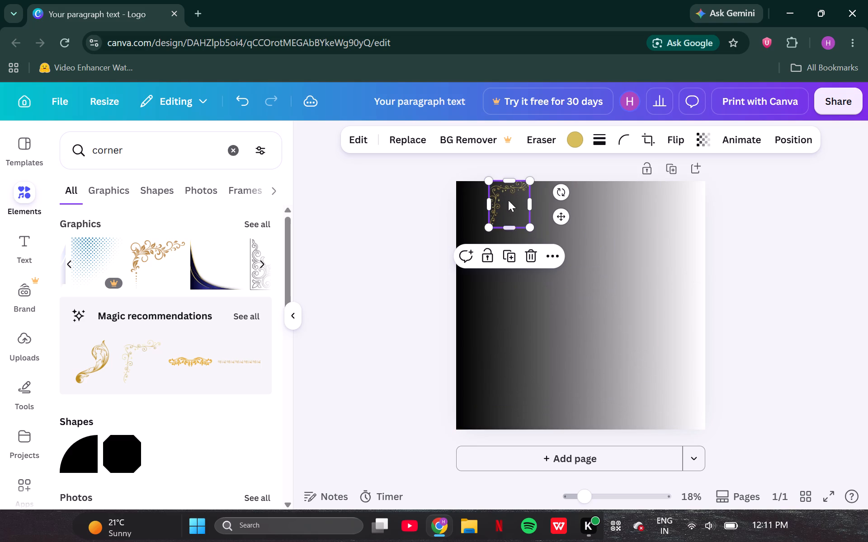
pyautogui.moveTo(505, 192); pyautogui.dragTo(470, 192)
pyautogui.moveTo(497, 227); pyautogui.dragTo(507, 232)
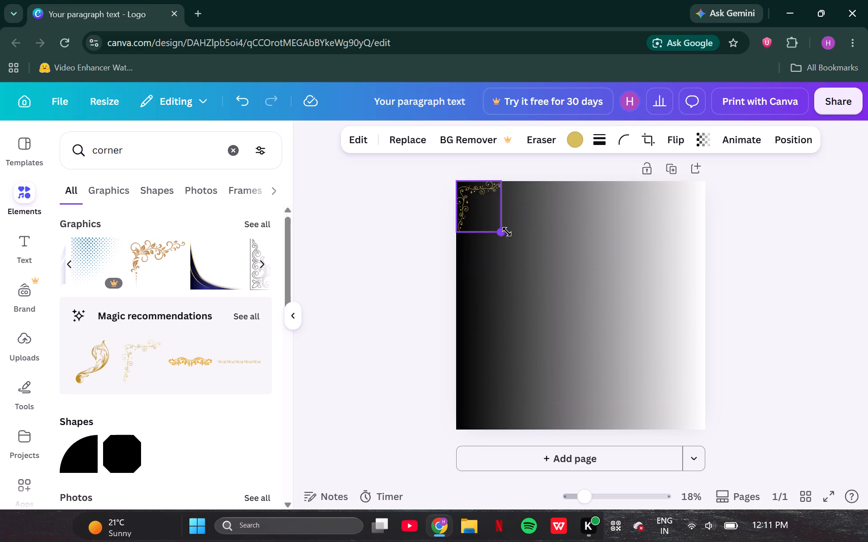
pyautogui.moveTo(507, 232); pyautogui.dragTo(511, 235)
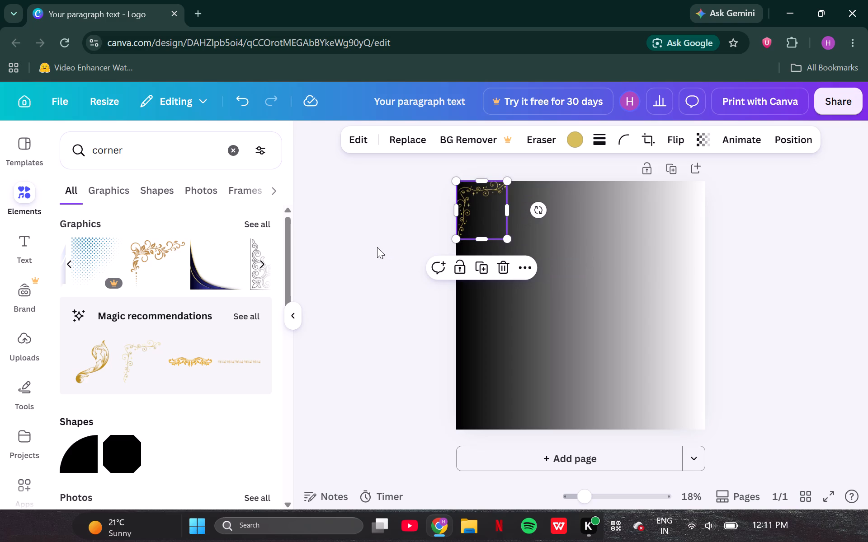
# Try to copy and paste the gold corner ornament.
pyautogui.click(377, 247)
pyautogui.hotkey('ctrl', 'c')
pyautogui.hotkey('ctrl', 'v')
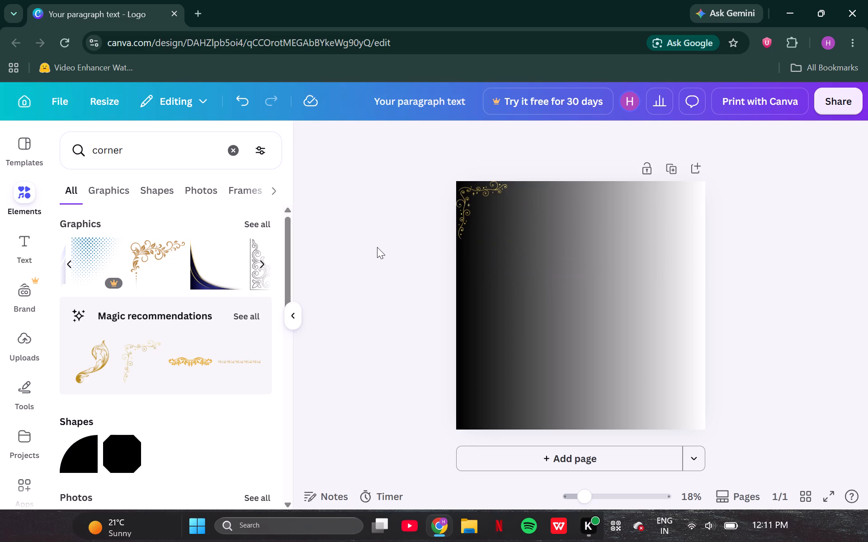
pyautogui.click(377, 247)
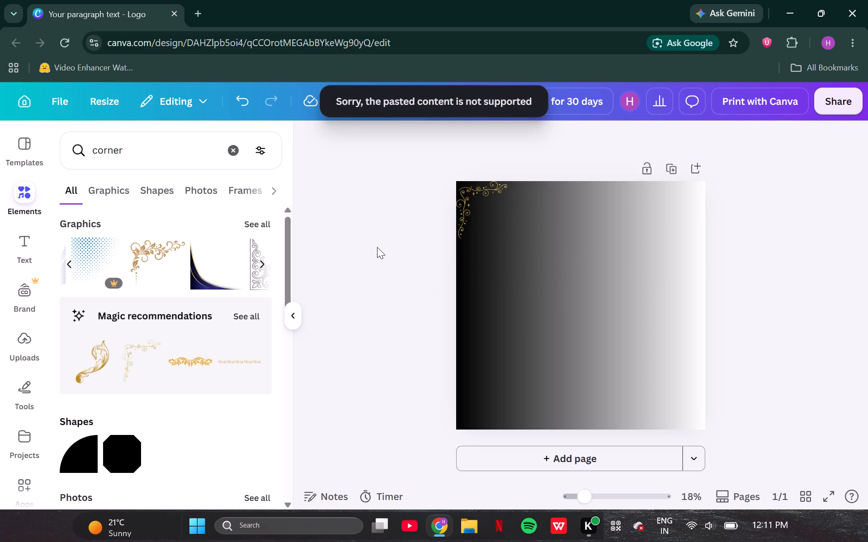
# Duplicate the gold corner ornament and place the copy in the page's bottom-left corner.
pyautogui.click(463, 203)
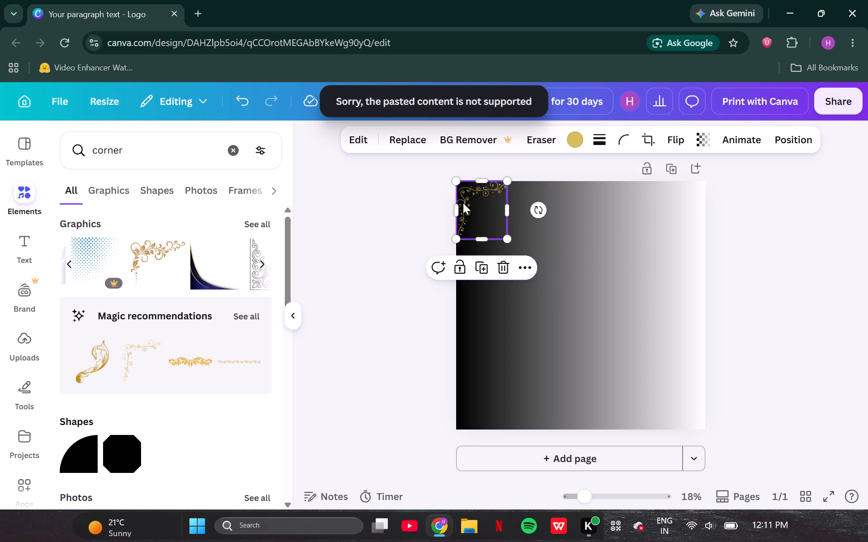
pyautogui.hotkey('ctrl', 'v')
pyautogui.hotkey('ctrl', 'c')
pyautogui.hotkey('ctrl', 'v')
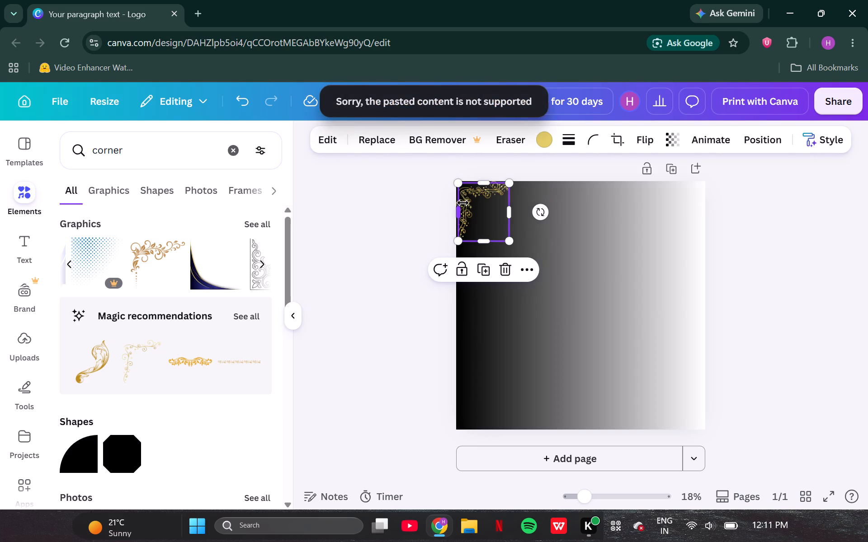
pyautogui.moveTo(498, 224); pyautogui.dragTo(511, 406)
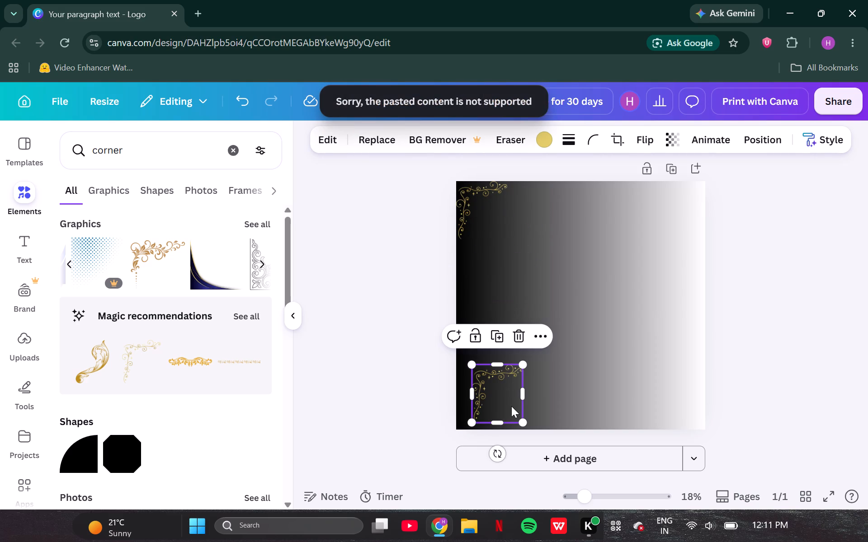
pyautogui.moveTo(499, 395); pyautogui.dragTo(482, 398)
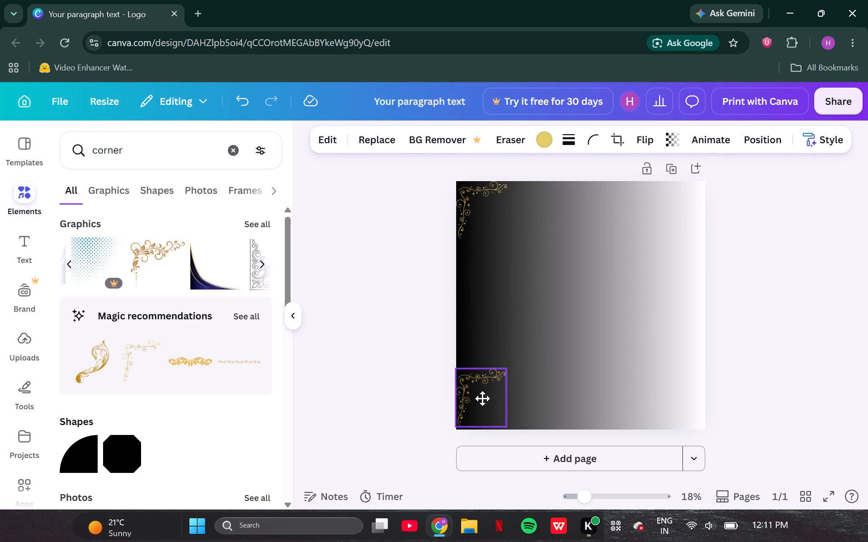
pyautogui.moveTo(482, 398); pyautogui.dragTo(482, 402)
# Rotate the copied ornament a quarter turn counter-clockwise and align it flush with the page's bottom-left corner.
pyautogui.moveTo(477, 458); pyautogui.dragTo(487, 459)
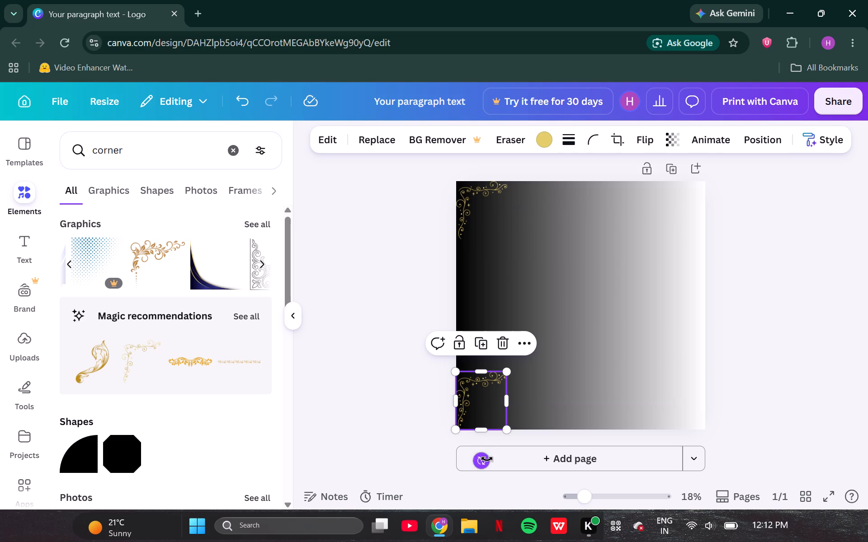
pyautogui.moveTo(487, 459); pyautogui.dragTo(541, 402)
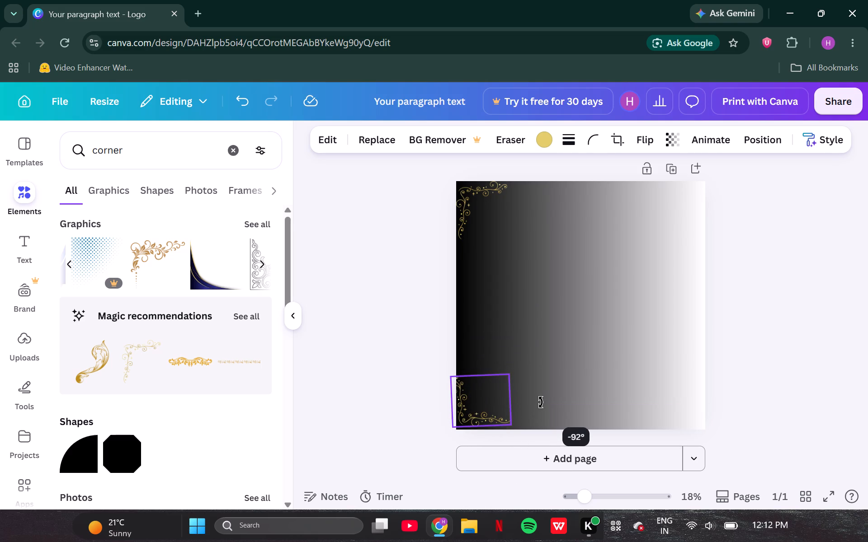
pyautogui.moveTo(541, 402); pyautogui.dragTo(541, 405)
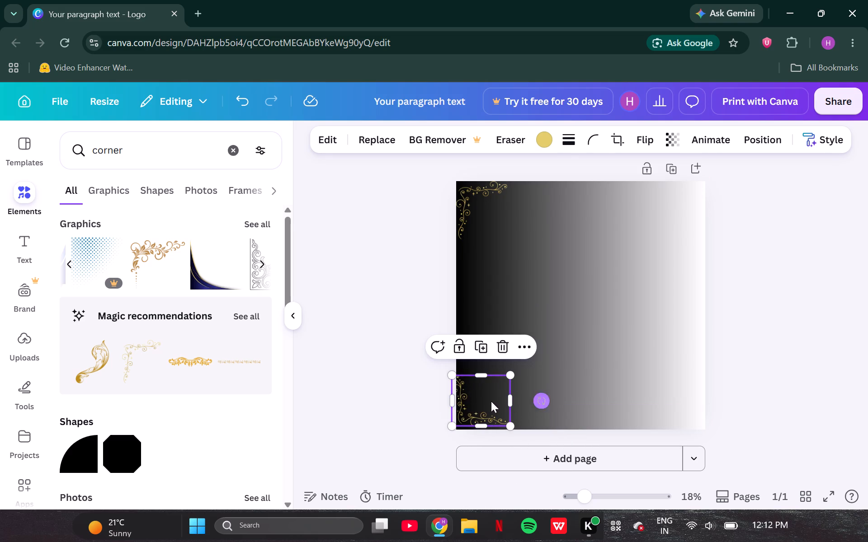
pyautogui.moveTo(489, 401); pyautogui.dragTo(492, 406)
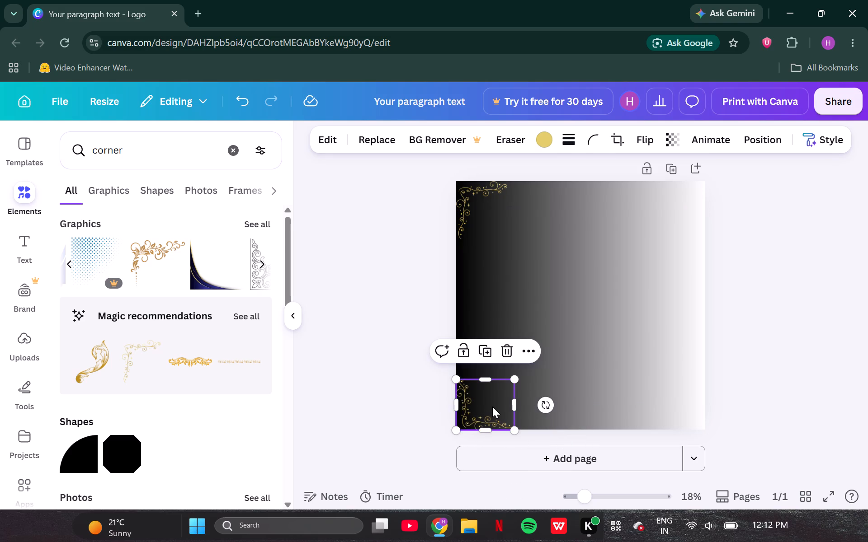
# Paste a copy of the gold corner ornament, rotated a quarter turn clockwise and fitted flush into the page's top-right corner.
pyautogui.hotkey('ctrl', 'v')
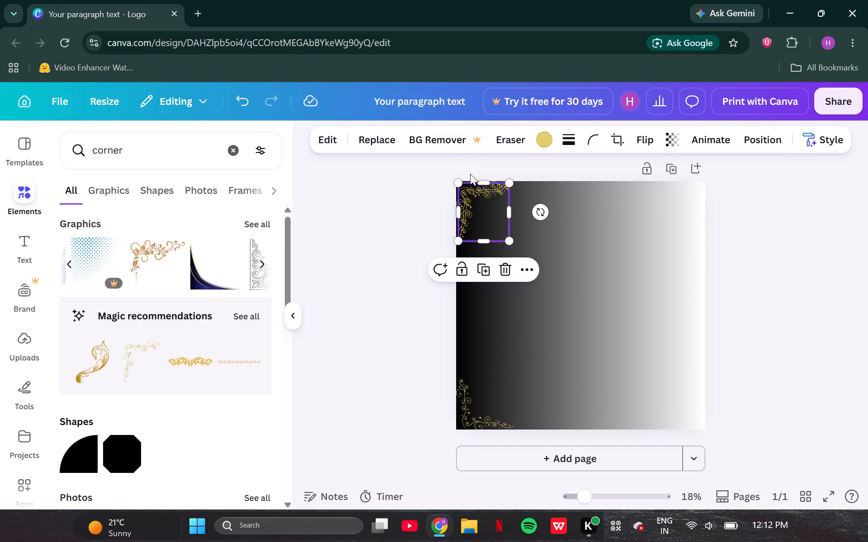
pyautogui.moveTo(486, 208); pyautogui.dragTo(674, 211)
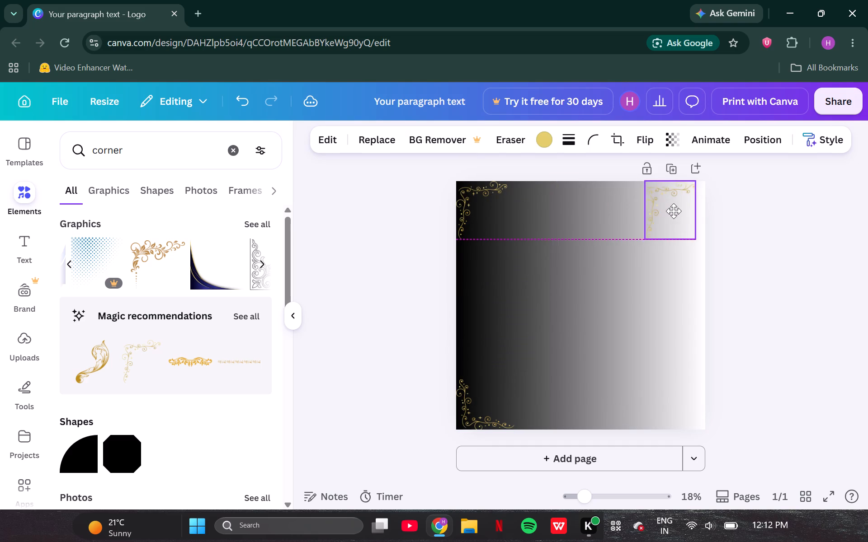
pyautogui.moveTo(674, 211); pyautogui.dragTo(680, 209)
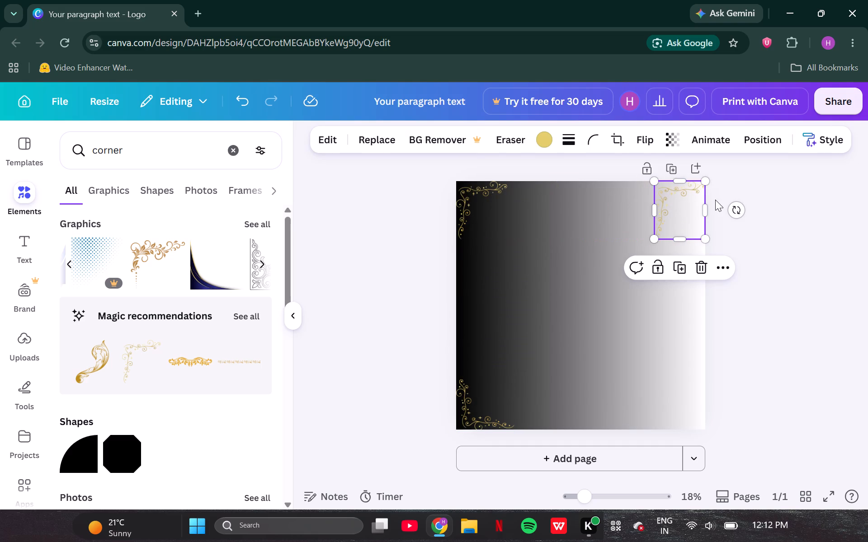
pyautogui.moveTo(731, 204); pyautogui.dragTo(693, 263)
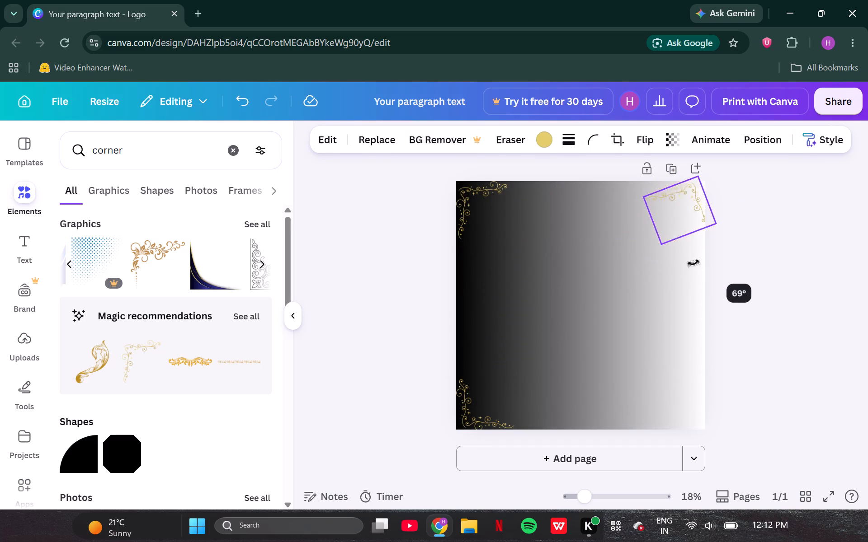
pyautogui.moveTo(693, 263); pyautogui.dragTo(686, 265)
pyautogui.moveTo(684, 223); pyautogui.dragTo(666, 234)
pyautogui.moveTo(660, 225); pyautogui.dragTo(666, 221)
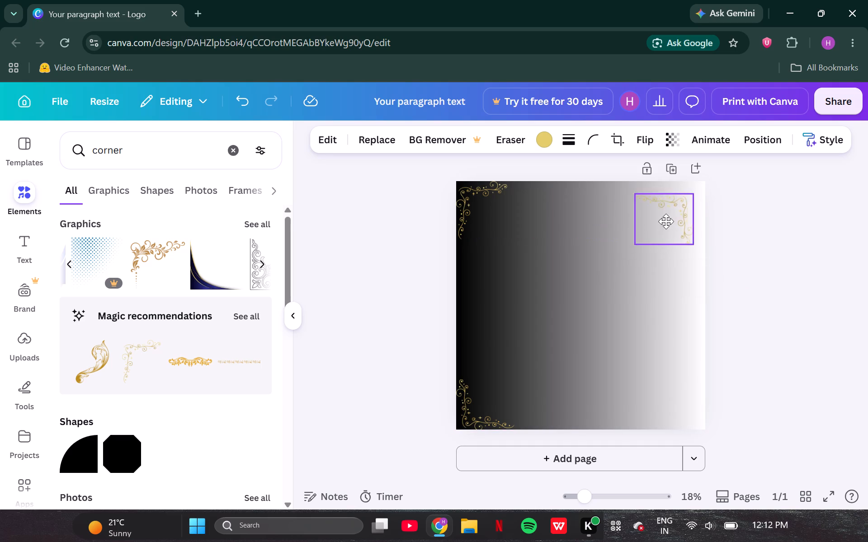
pyautogui.moveTo(666, 221); pyautogui.dragTo(676, 210)
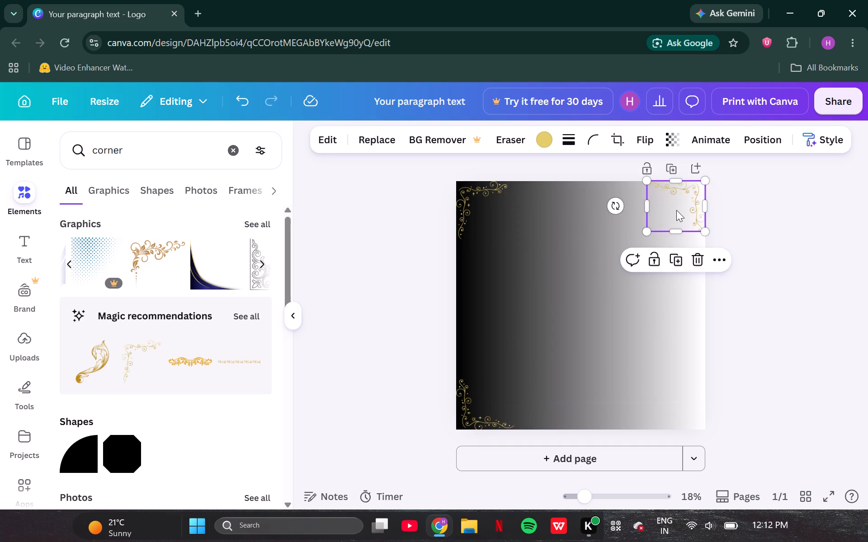
# Paste another copy of the gold corner ornament, rotated 180° and fitted flush into the page's bottom-right corner.
pyautogui.hotkey('ctrl', 'v')
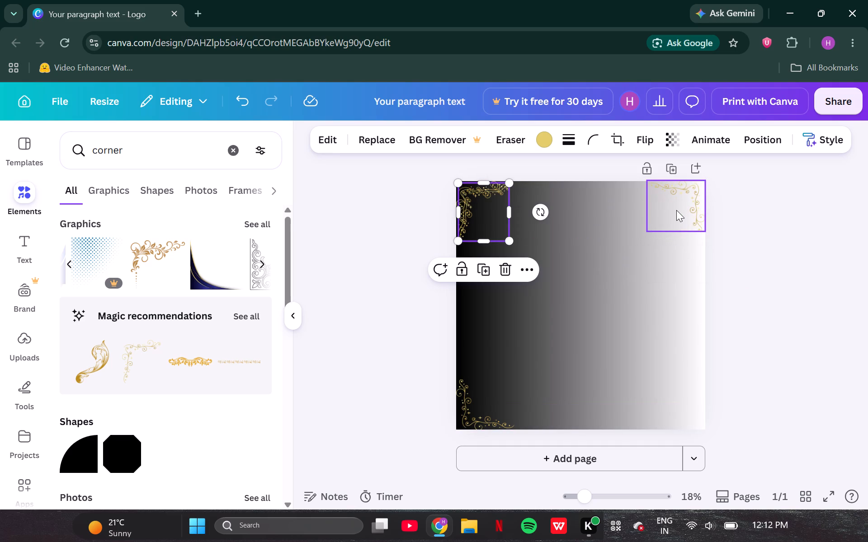
pyautogui.moveTo(484, 220); pyautogui.dragTo(514, 249)
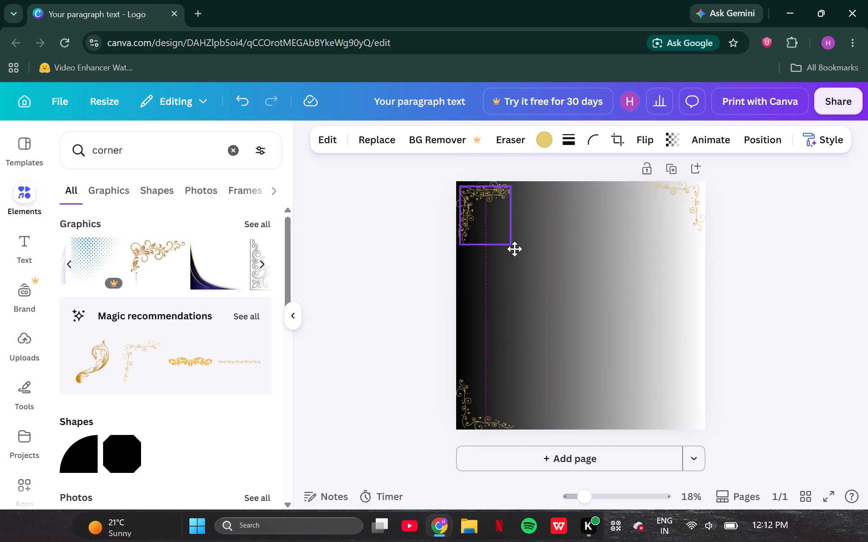
pyautogui.moveTo(514, 249); pyautogui.dragTo(683, 407)
pyautogui.moveTo(680, 459); pyautogui.dragTo(684, 364)
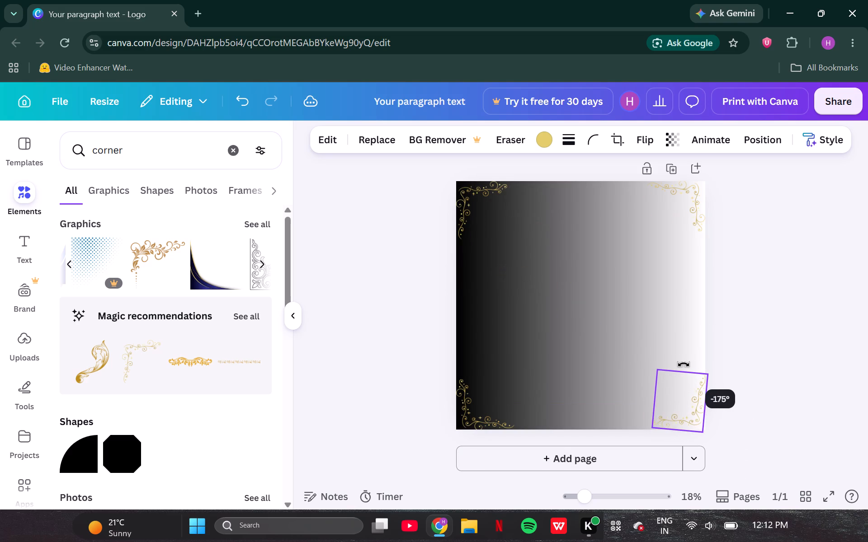
pyautogui.moveTo(684, 364); pyautogui.dragTo(681, 365)
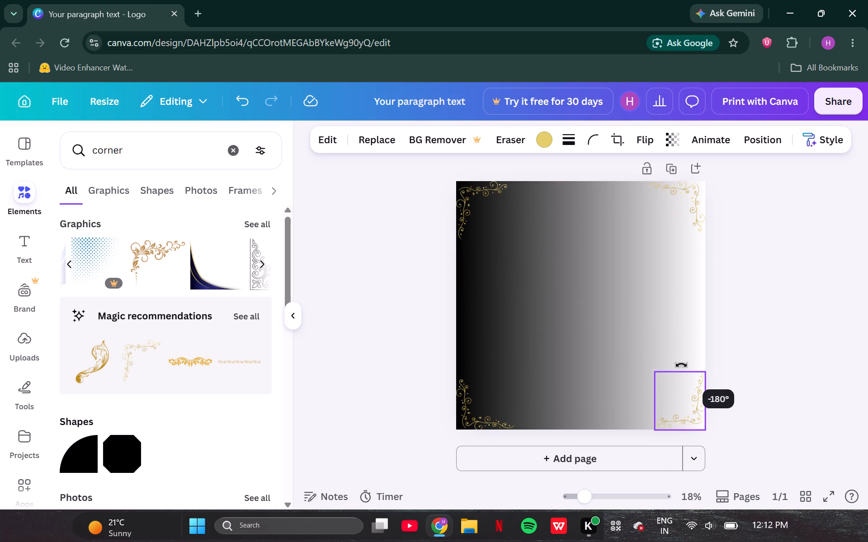
pyautogui.moveTo(681, 365); pyautogui.dragTo(681, 365)
pyautogui.click(682, 397)
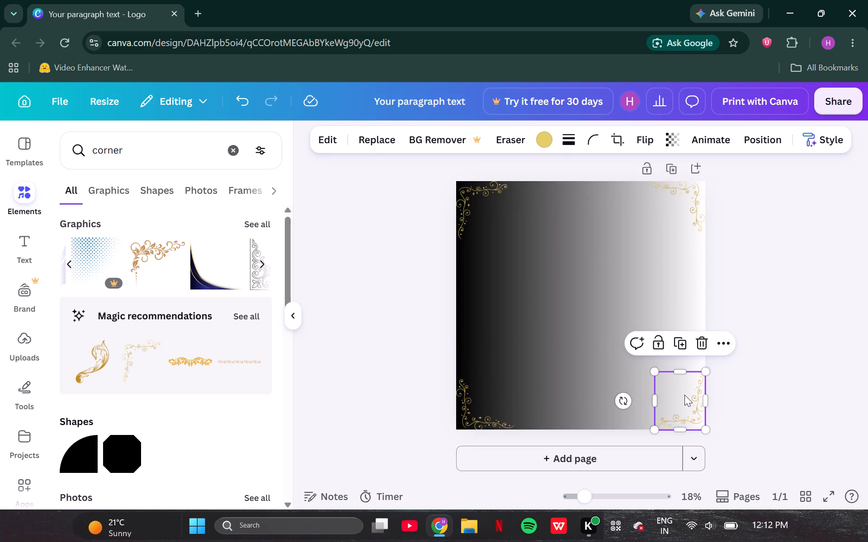
pyautogui.click(766, 343)
pyautogui.click(700, 209)
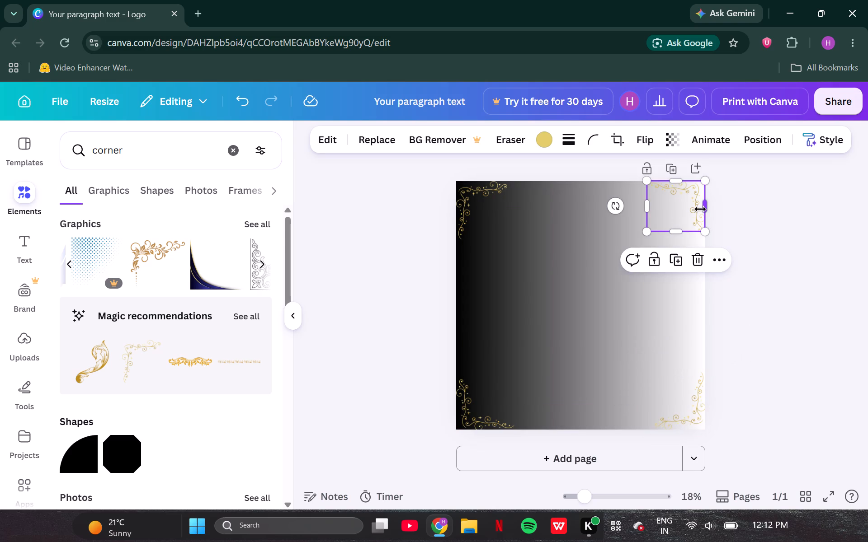
pyautogui.click(735, 215)
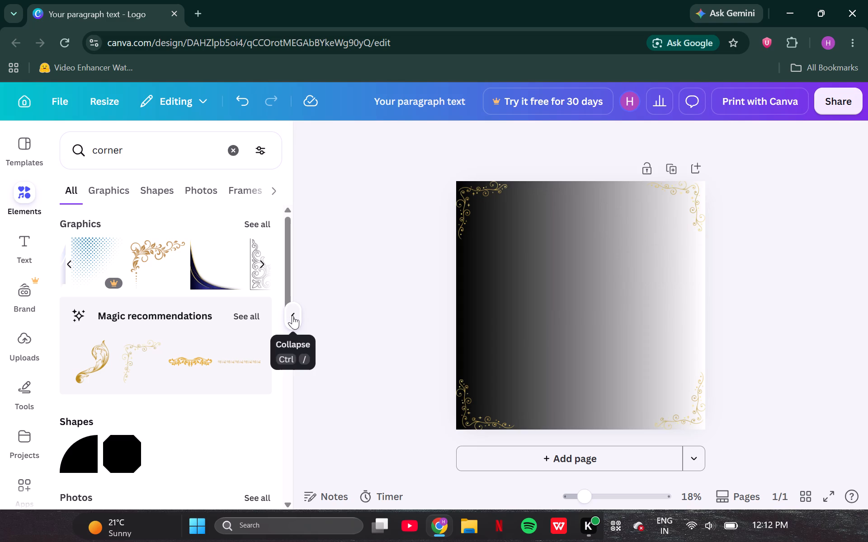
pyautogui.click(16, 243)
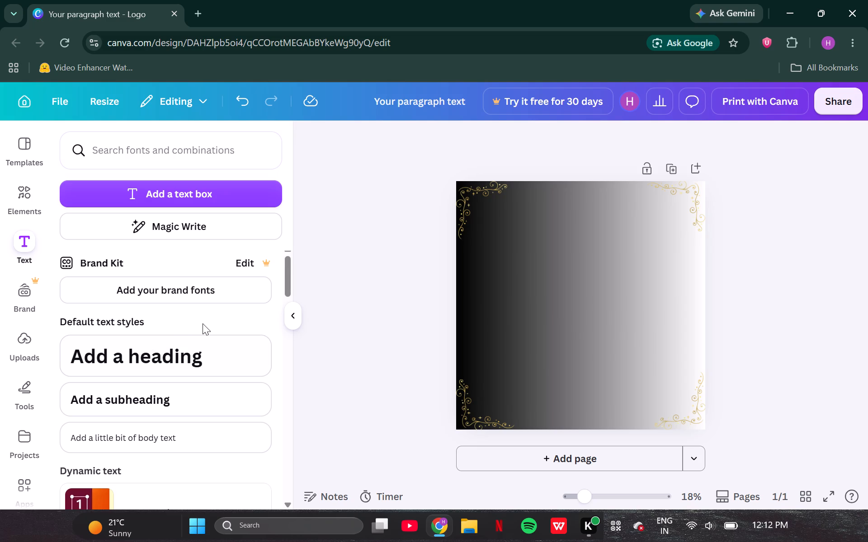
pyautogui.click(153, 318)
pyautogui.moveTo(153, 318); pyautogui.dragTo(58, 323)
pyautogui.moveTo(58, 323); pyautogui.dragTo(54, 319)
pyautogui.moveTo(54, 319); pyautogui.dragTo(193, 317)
# Add the thin gold leaf border from the Magic recommendations and rotate it a quarter turn counter-clockwise to stand vertically.
pyautogui.click(14, 188)
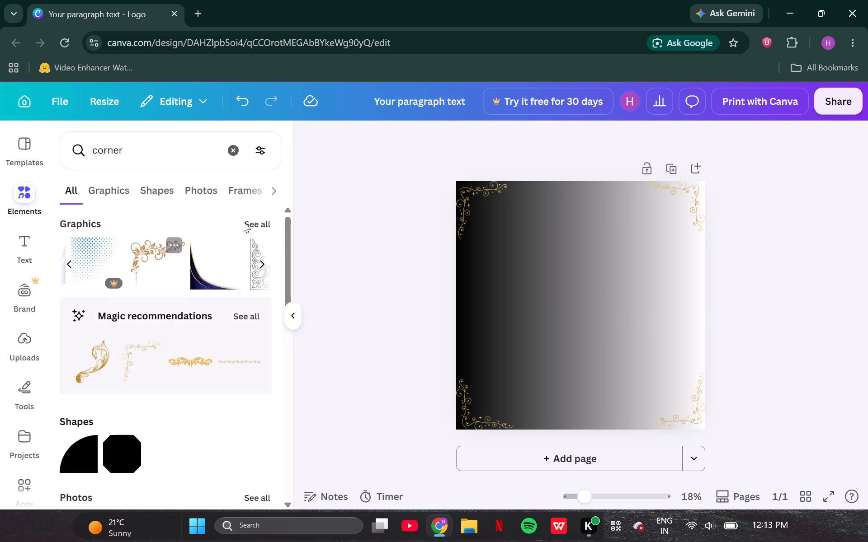
pyautogui.scroll(-1, 208, 445)
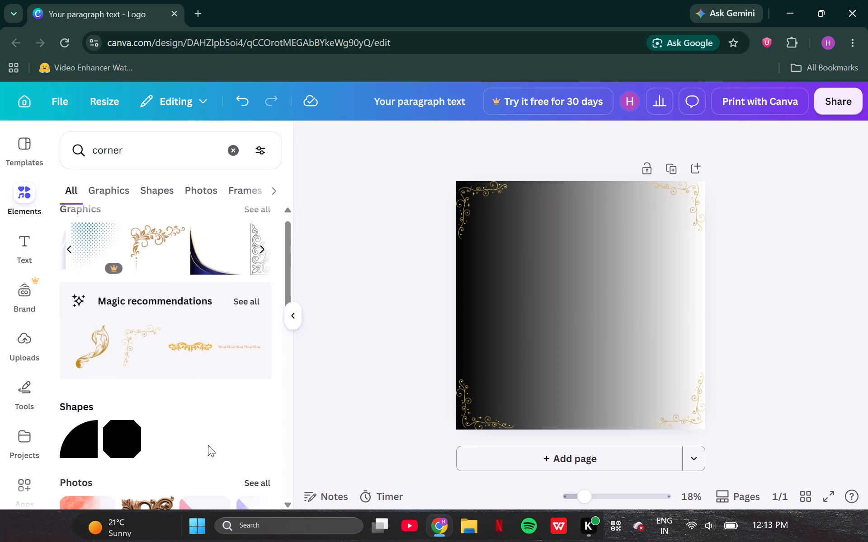
pyautogui.scroll(-1, 208, 445)
pyautogui.hscroll(1, 208, 445)
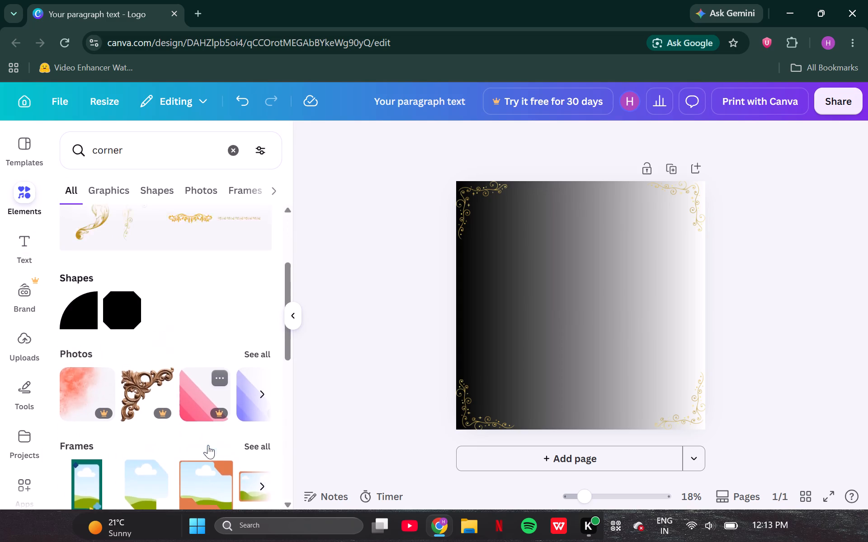
pyautogui.hscroll(1, 208, 445)
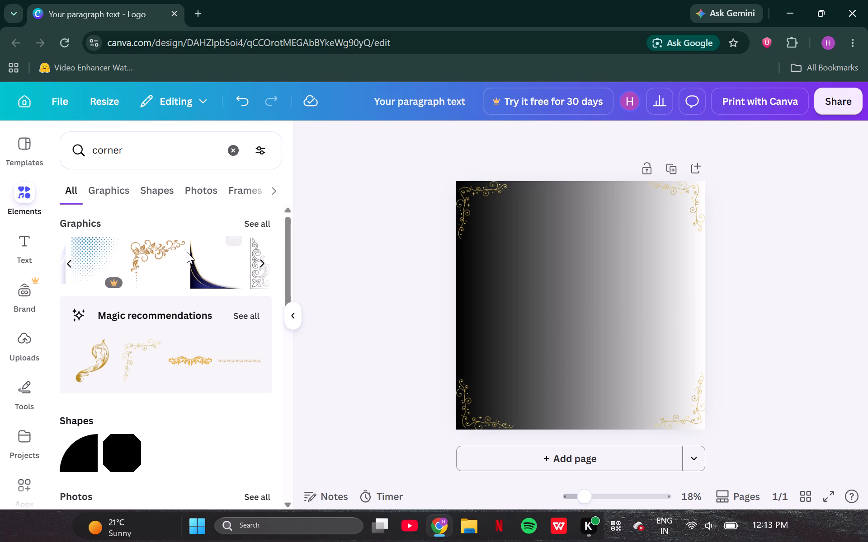
pyautogui.hscroll(-1, 184, 263)
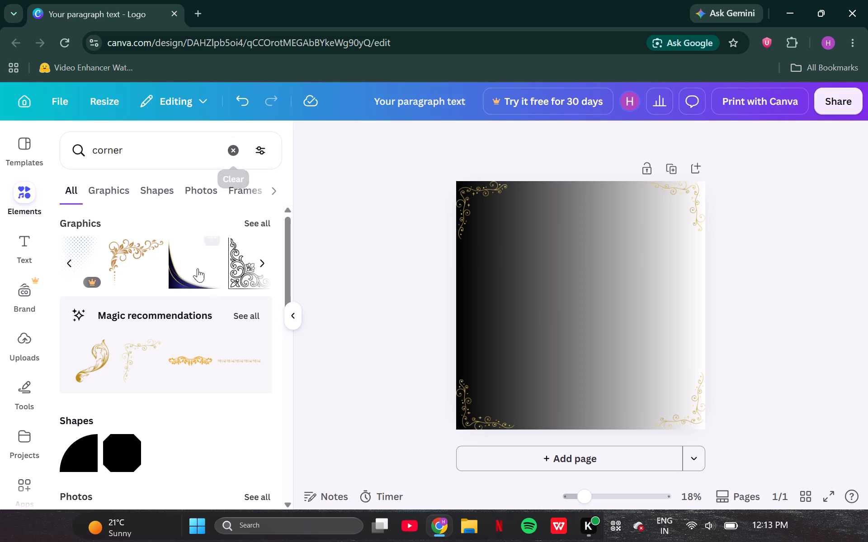
pyautogui.hscroll(-1, 208, 360)
pyautogui.click(242, 370)
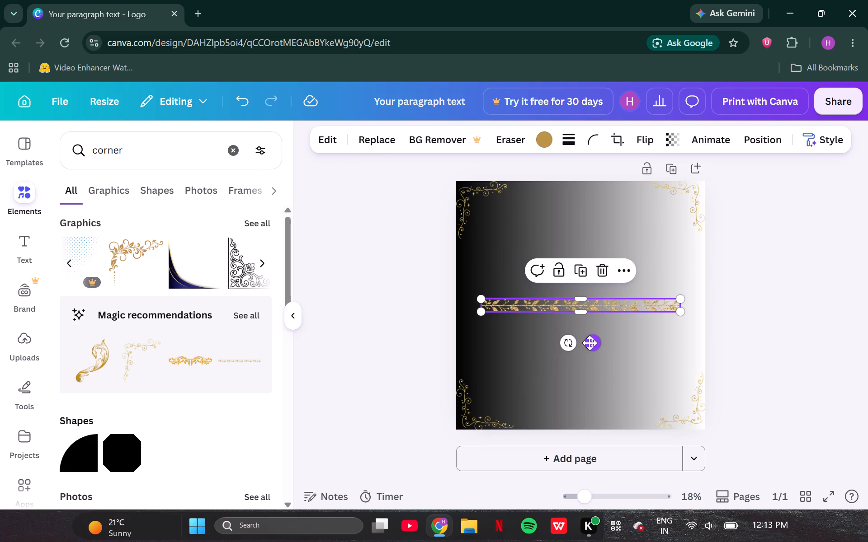
pyautogui.moveTo(570, 346); pyautogui.dragTo(590, 313)
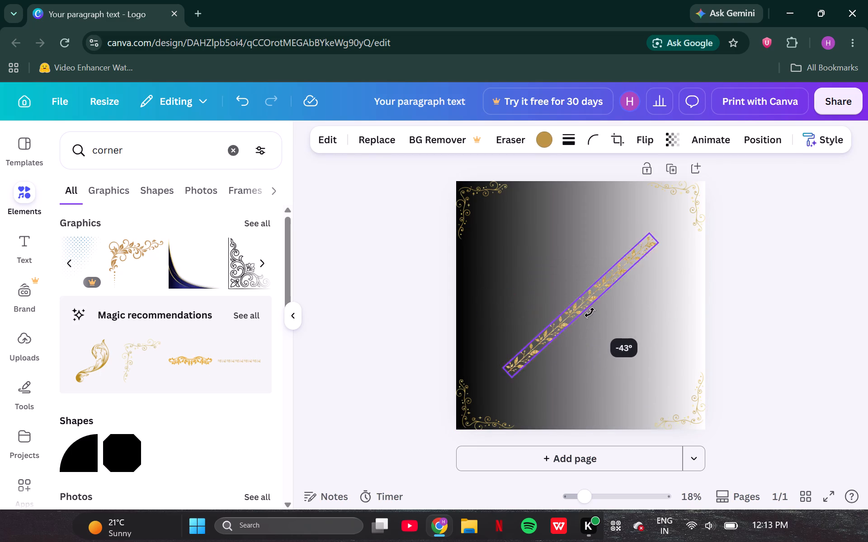
pyautogui.moveTo(590, 313); pyautogui.dragTo(586, 310)
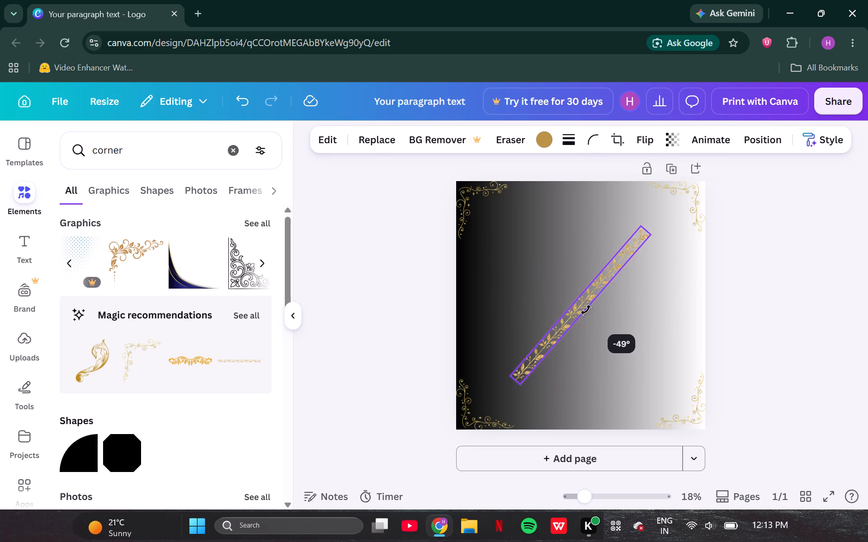
pyautogui.moveTo(586, 310); pyautogui.dragTo(647, 325)
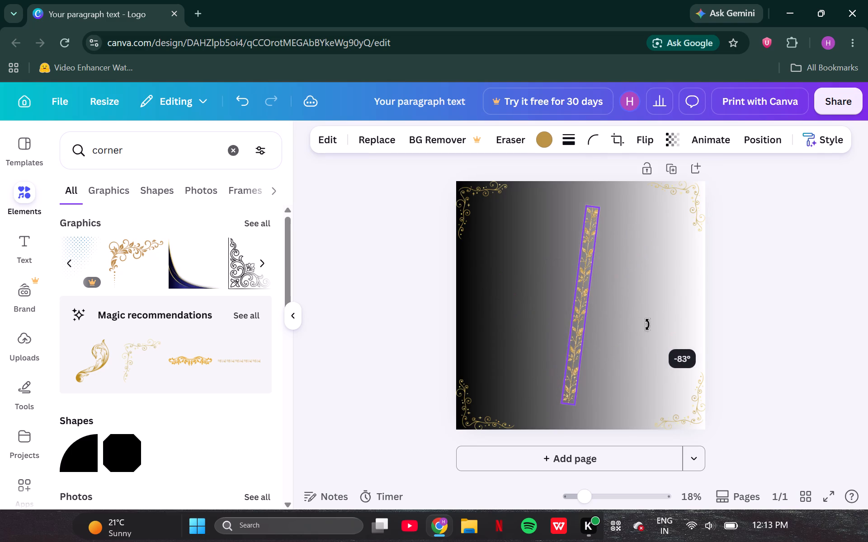
pyautogui.moveTo(647, 325); pyautogui.dragTo(665, 317)
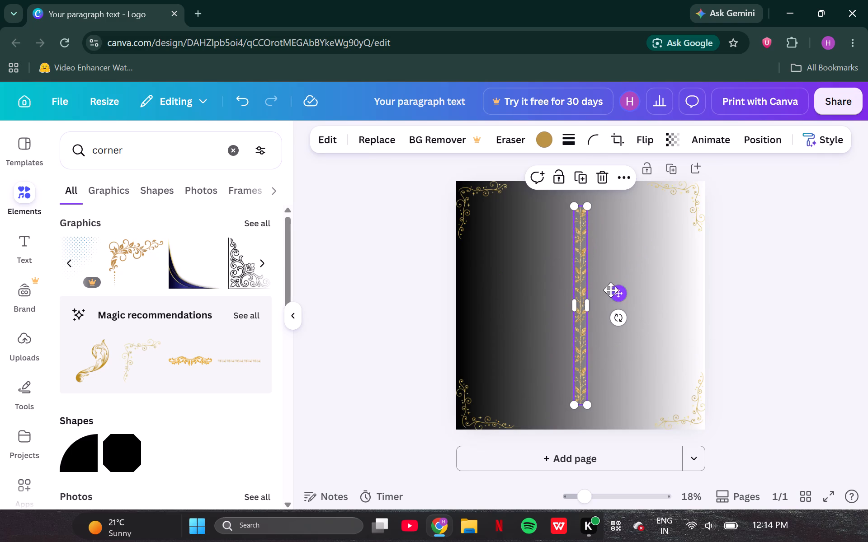
# Shrink the vertical leaf border to fit between the two left corner ornaments and align it flush with the page's left edge.
pyautogui.moveTo(620, 290); pyautogui.dragTo(607, 293)
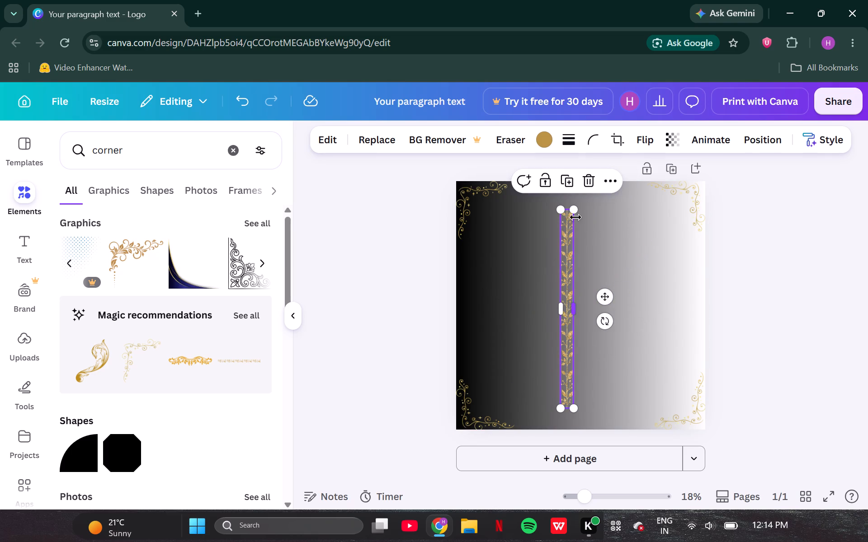
pyautogui.moveTo(574, 214); pyautogui.dragTo(568, 262)
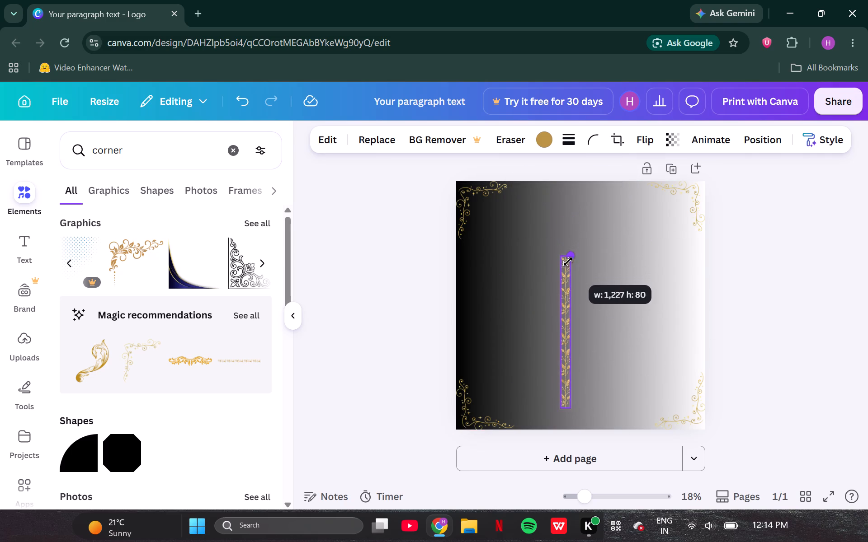
pyautogui.moveTo(568, 262); pyautogui.dragTo(568, 265)
pyautogui.moveTo(603, 320); pyautogui.dragTo(596, 318)
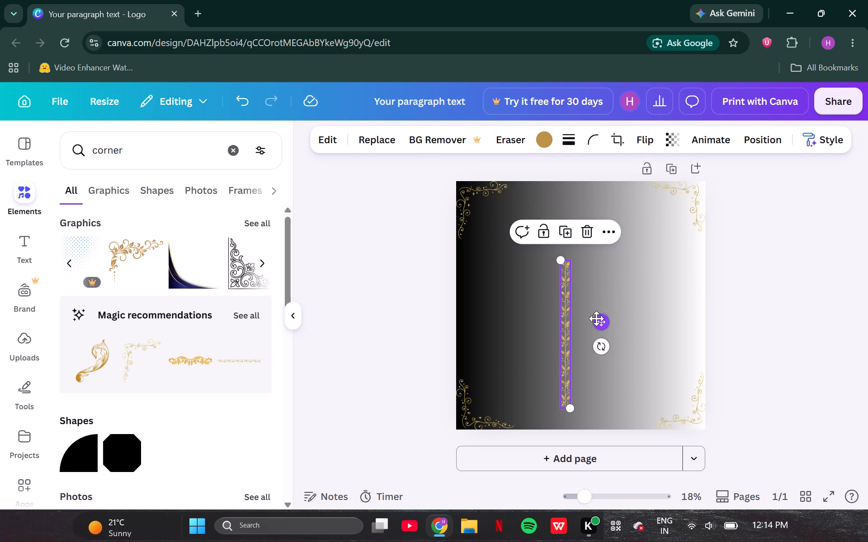
pyautogui.moveTo(596, 318); pyautogui.dragTo(509, 294)
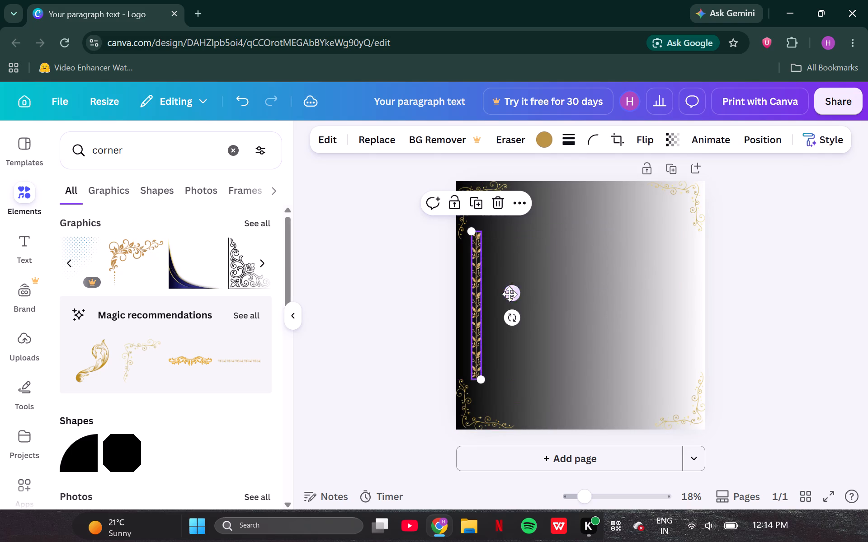
pyautogui.moveTo(472, 235); pyautogui.dragTo(476, 241)
pyautogui.moveTo(510, 300); pyautogui.dragTo(509, 300)
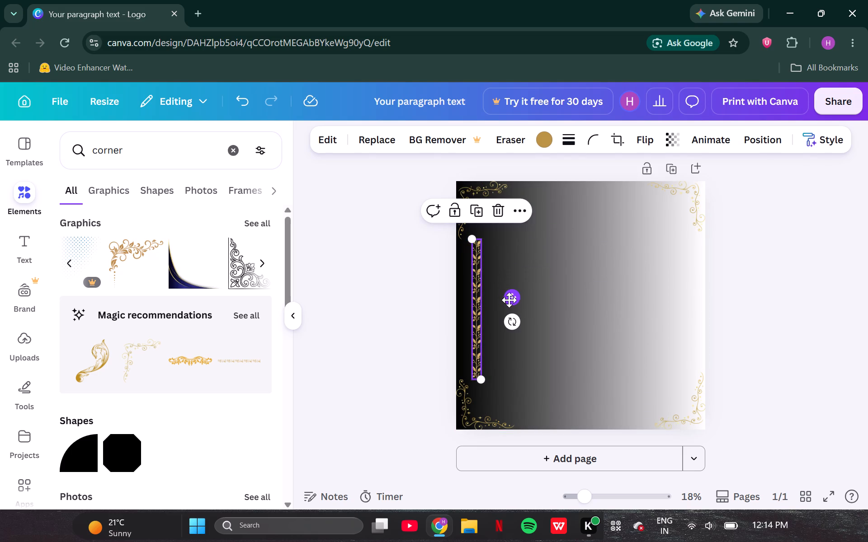
pyautogui.moveTo(509, 300); pyautogui.dragTo(496, 298)
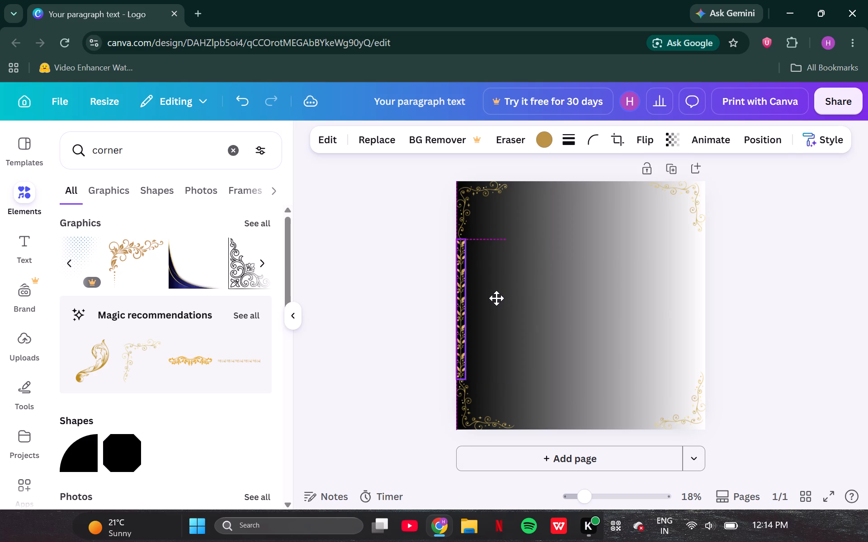
pyautogui.moveTo(496, 298); pyautogui.dragTo(495, 299)
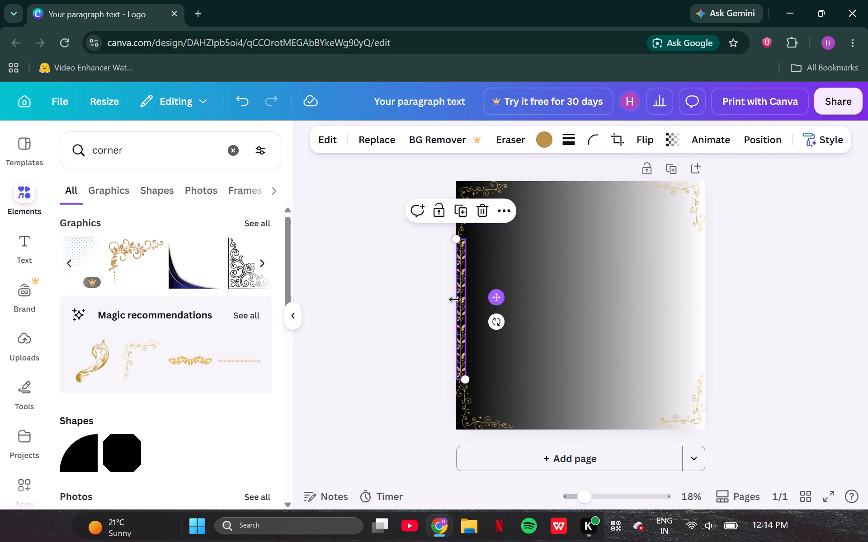
pyautogui.click(409, 304)
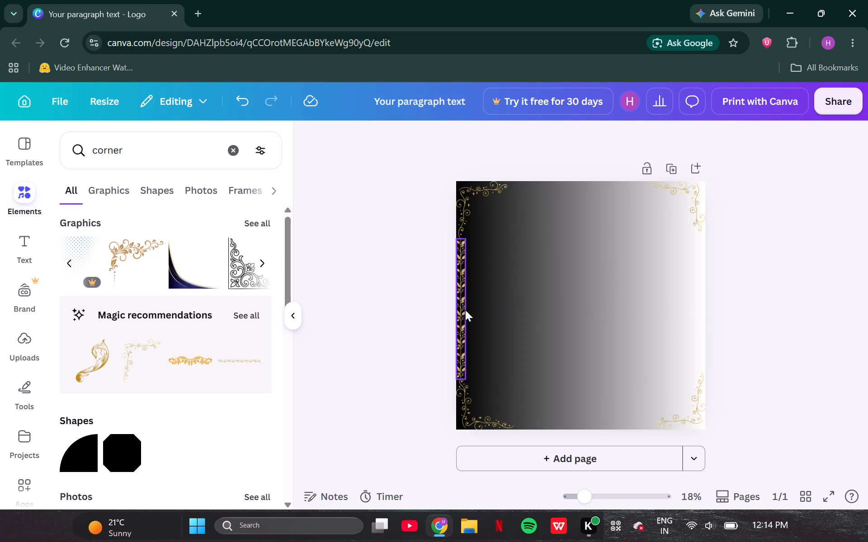
# Paste a copy of the vertical leaf border and align it flush with the page's right edge, between the two right corner ornaments.
pyautogui.click(461, 310)
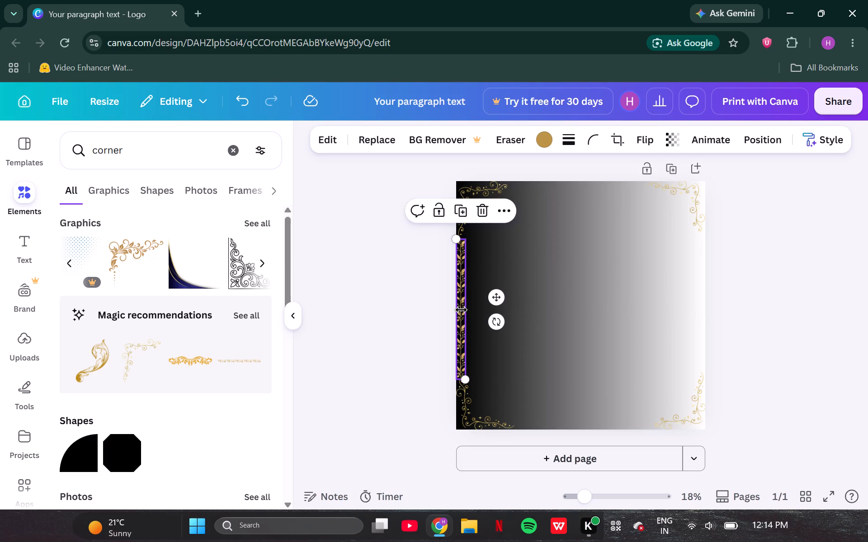
pyautogui.hotkey('ctrl', 'c')
pyautogui.hotkey('ctrl', 'c')
pyautogui.hotkey('ctrl', 'v')
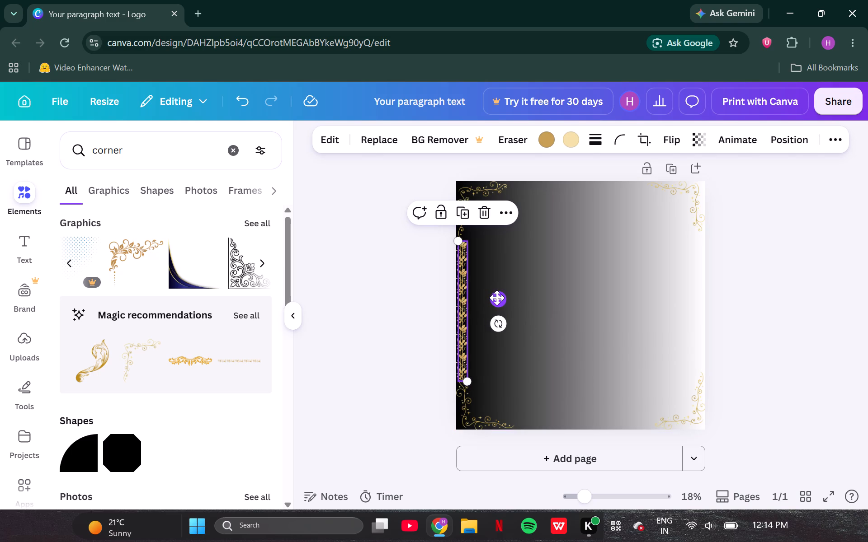
pyautogui.moveTo(497, 298); pyautogui.dragTo(691, 308)
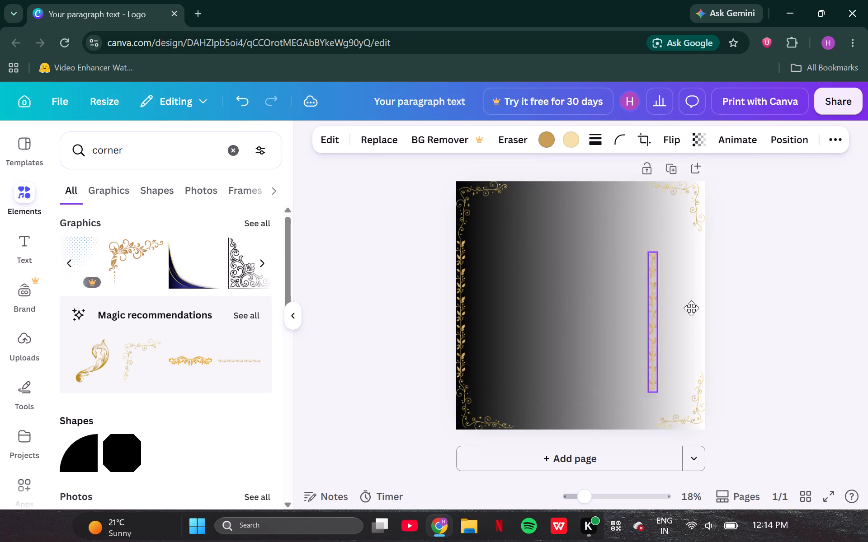
pyautogui.moveTo(691, 308); pyautogui.dragTo(734, 292)
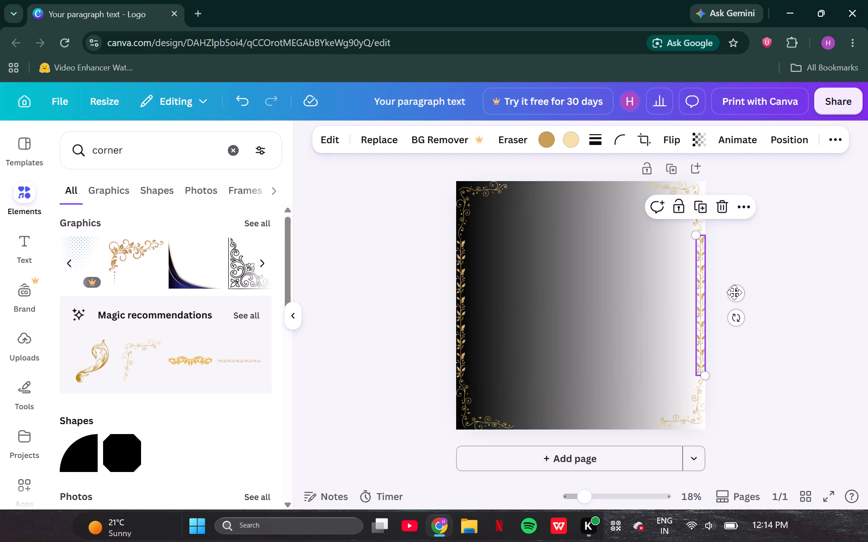
pyautogui.click(765, 339)
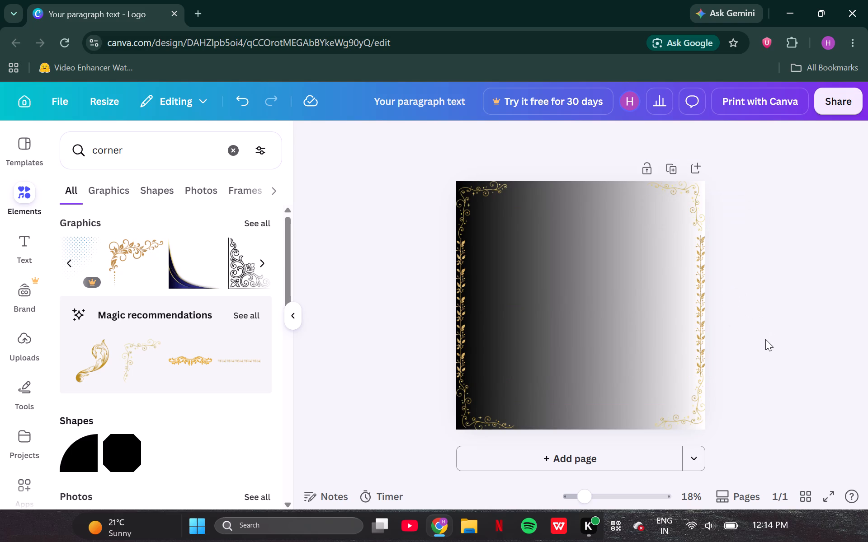
# Paste another copy of the leaf border, rotated a quarter turn counter-clockwise to lie horizontally, flush with the page's top edge.
pyautogui.hotkey('ctrl', 'v')
pyautogui.moveTo(500, 300); pyautogui.dragTo(547, 285)
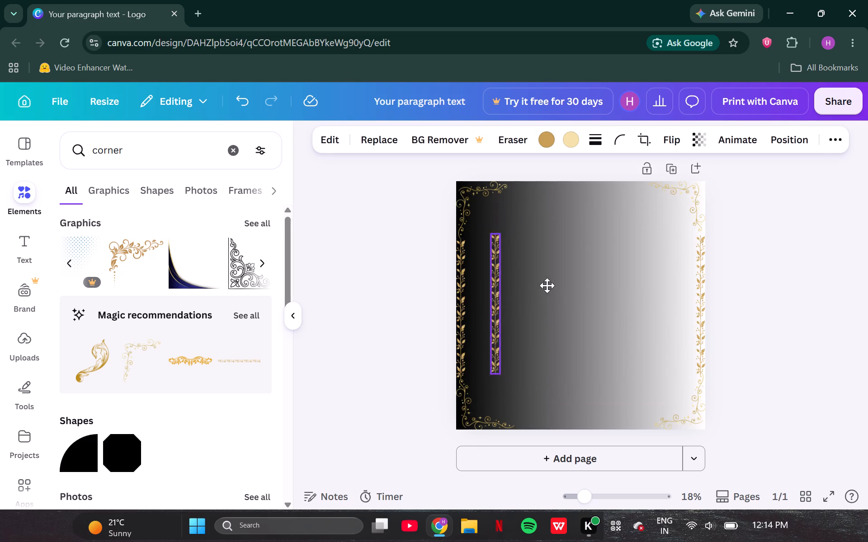
pyautogui.moveTo(547, 285); pyautogui.dragTo(612, 245)
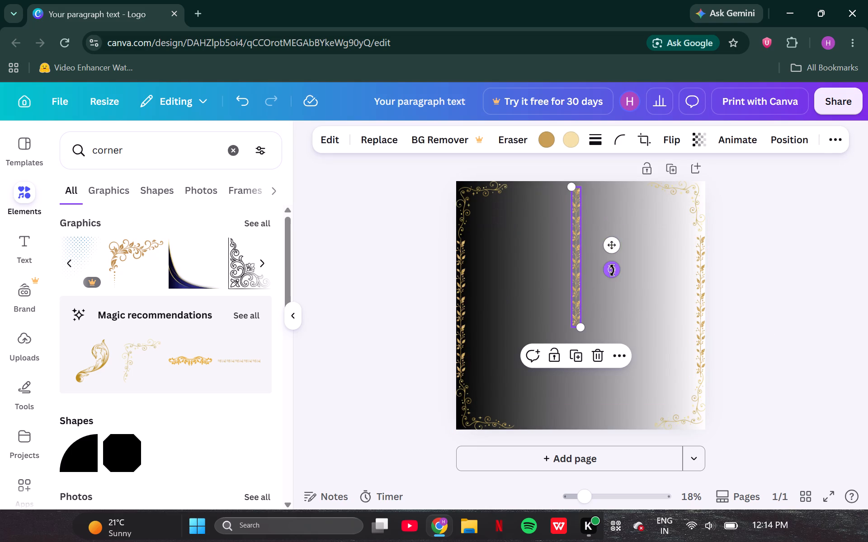
pyautogui.moveTo(612, 271); pyautogui.dragTo(636, 143)
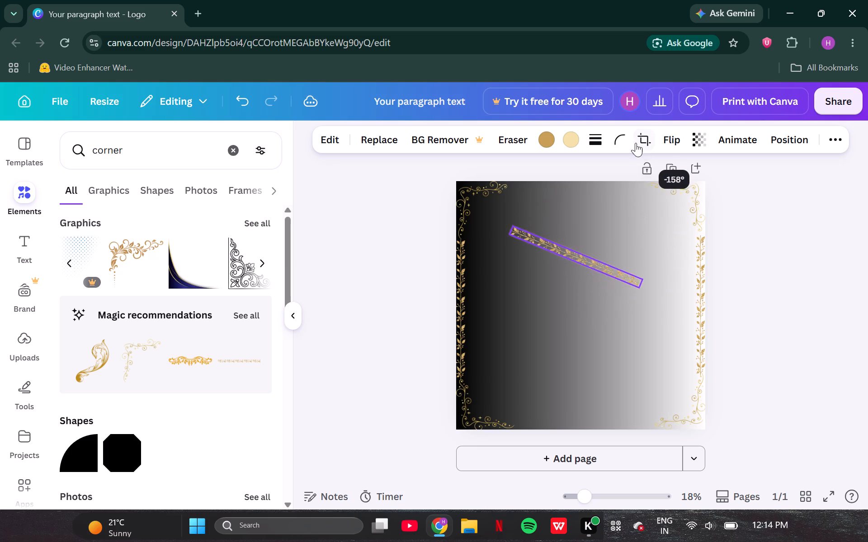
pyautogui.moveTo(636, 143); pyautogui.dragTo(592, 143)
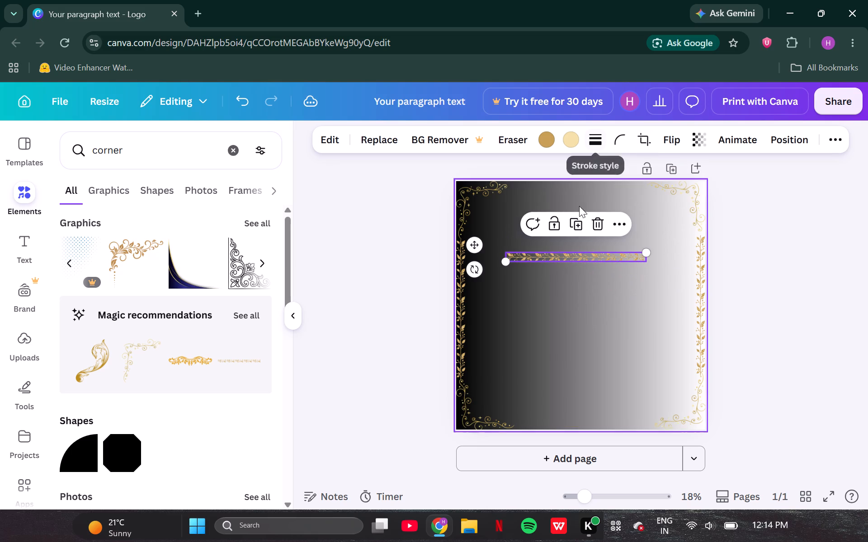
pyautogui.moveTo(472, 247); pyautogui.dragTo(472, 215)
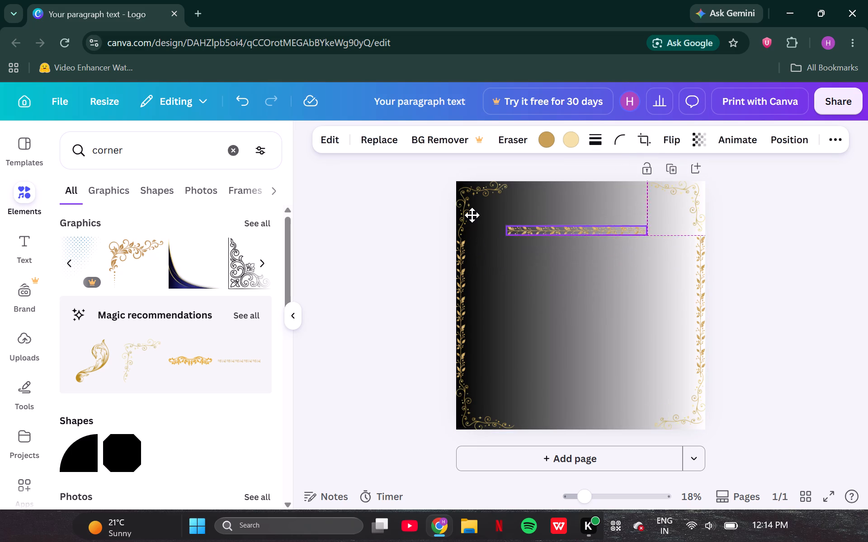
pyautogui.moveTo(472, 215); pyautogui.dragTo(480, 181)
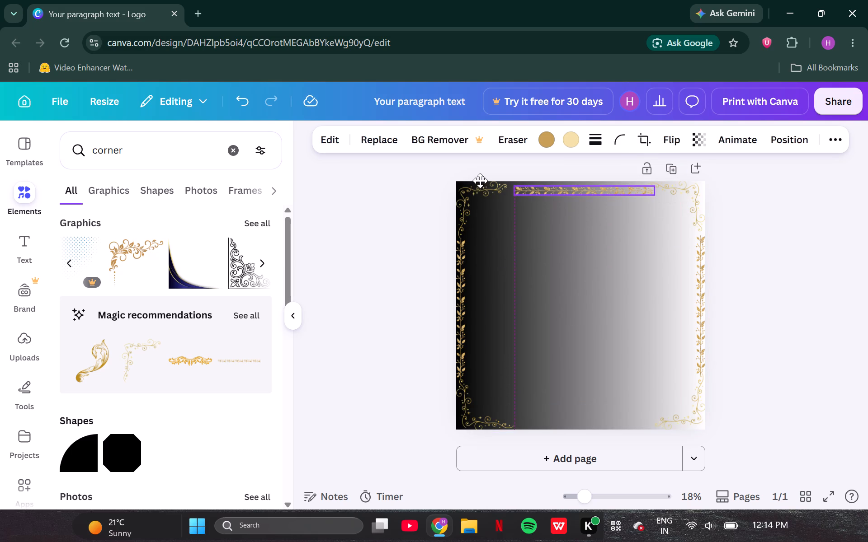
pyautogui.moveTo(480, 181); pyautogui.dragTo(474, 178)
pyautogui.click(419, 246)
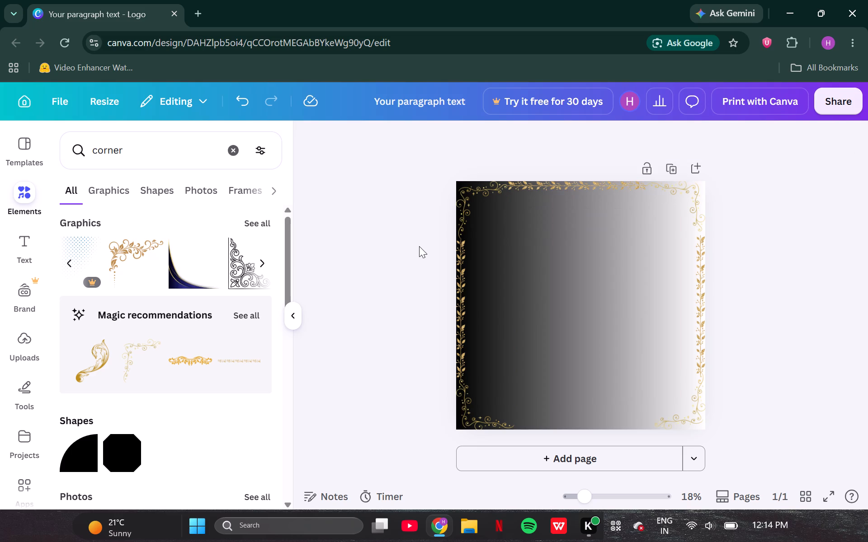
# Nudge the top leaf border sideways to centre it between the two top corner ornaments.
pyautogui.click(603, 188)
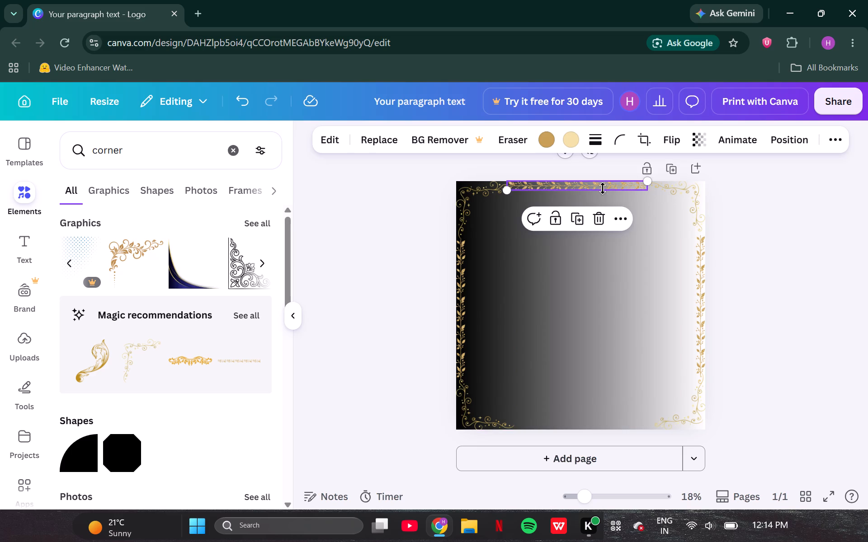
pyautogui.click(569, 197)
pyautogui.click(576, 187)
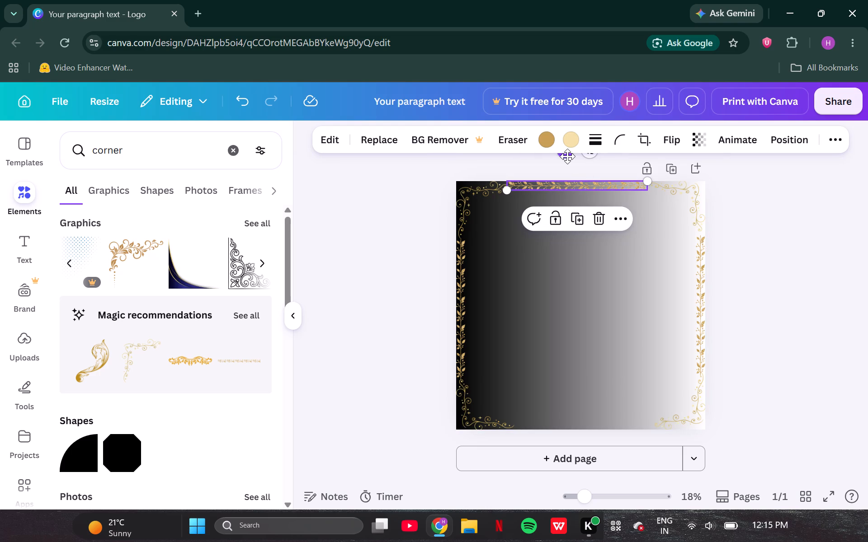
pyautogui.click(567, 156)
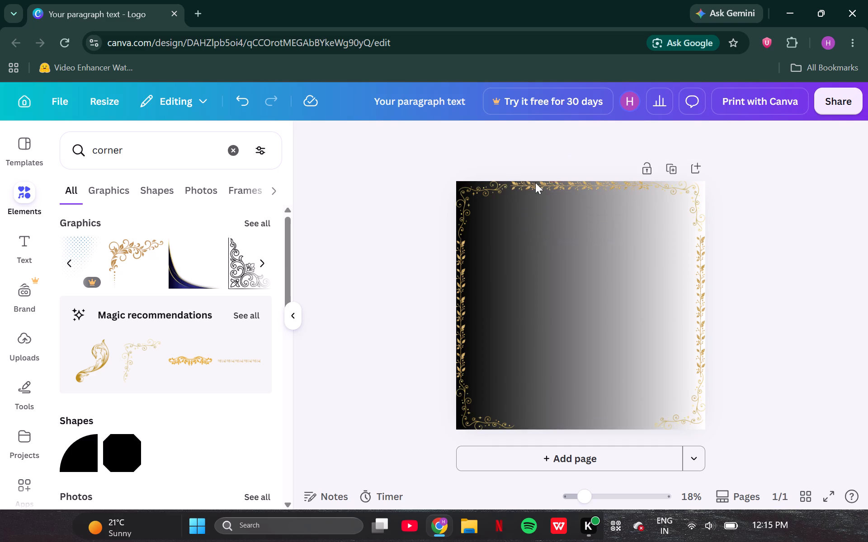
pyautogui.click(558, 185)
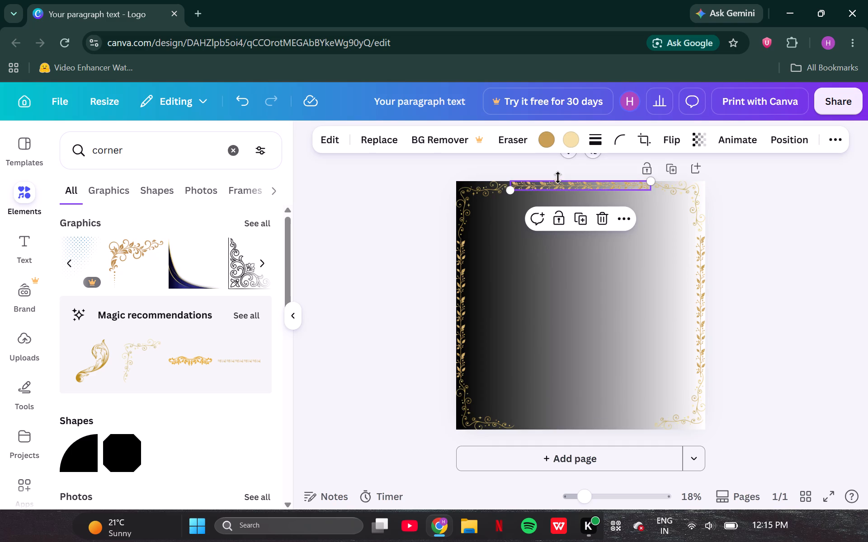
pyautogui.click(566, 154)
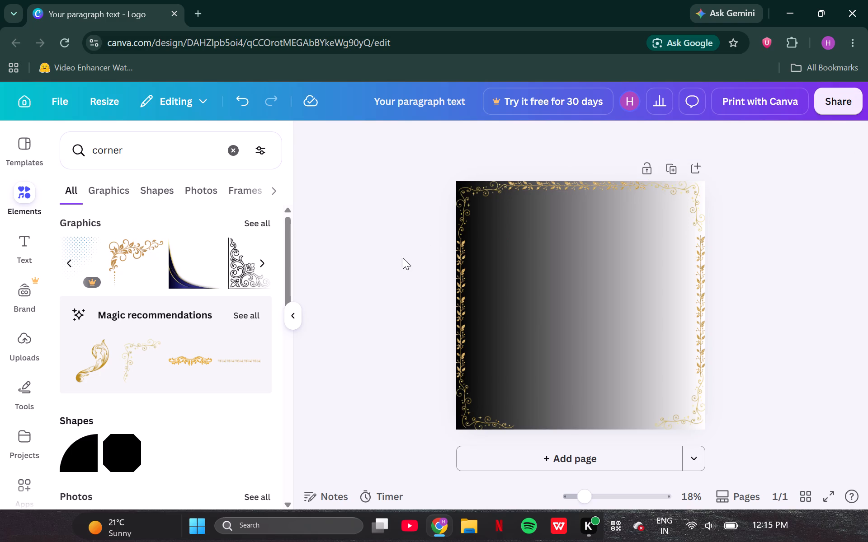
pyautogui.click(384, 270)
# Paste another copy of the vertical leaf border and rotate it to 0° so it lies horizontally in the lower part of the page.
pyautogui.hotkey('ctrl', 'v')
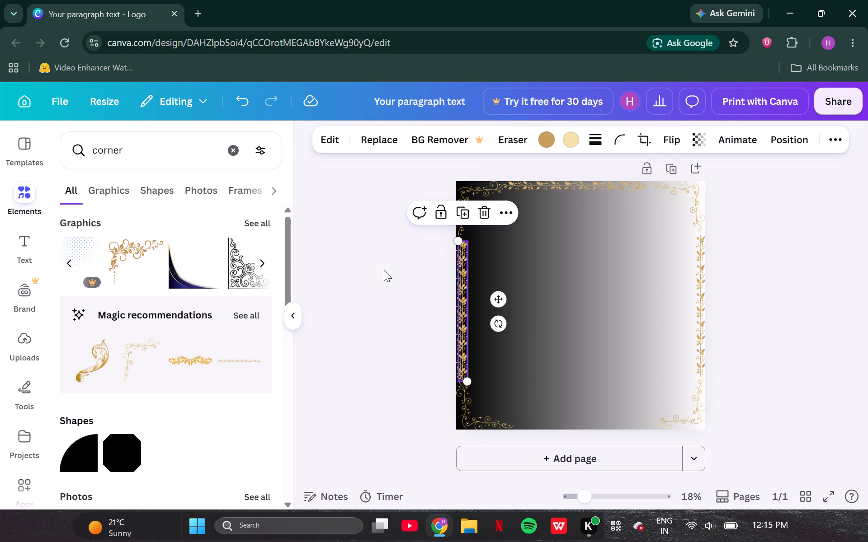
pyautogui.moveTo(505, 324); pyautogui.dragTo(544, 316)
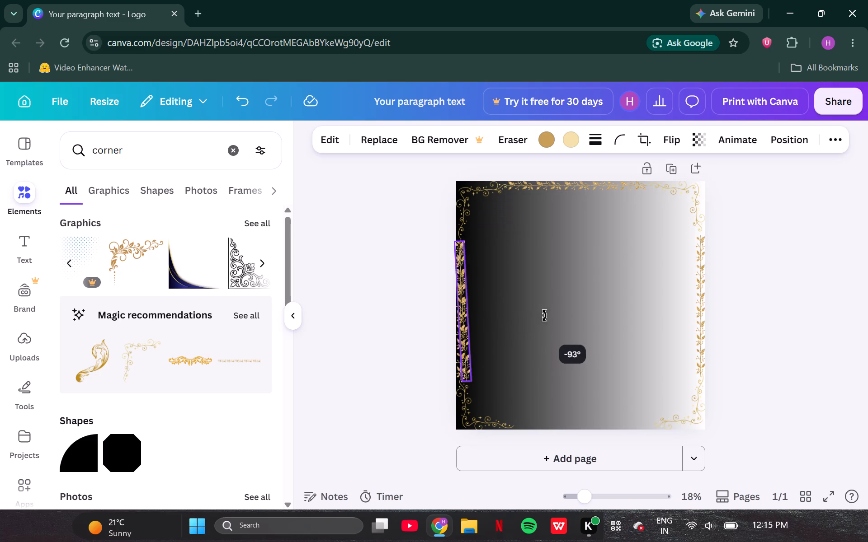
pyautogui.moveTo(544, 316); pyautogui.dragTo(465, 306)
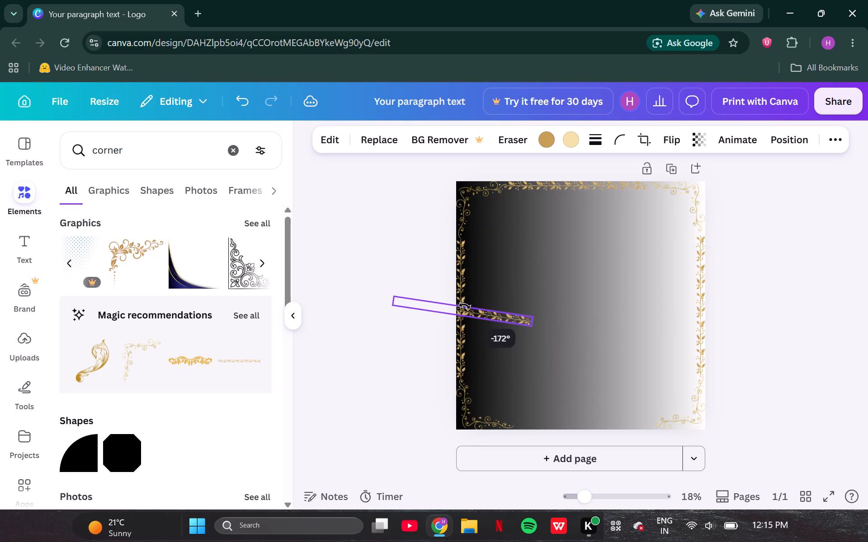
pyautogui.moveTo(465, 306); pyautogui.dragTo(465, 311)
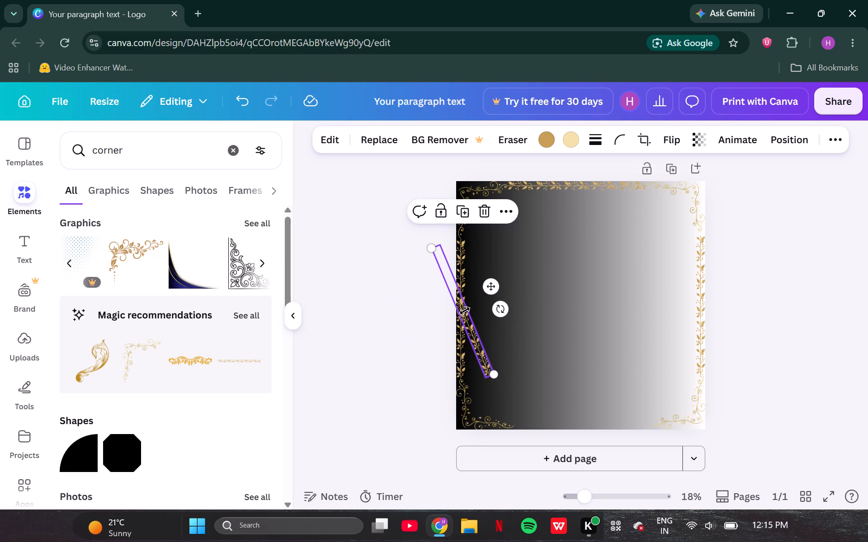
pyautogui.moveTo(485, 285); pyautogui.dragTo(572, 289)
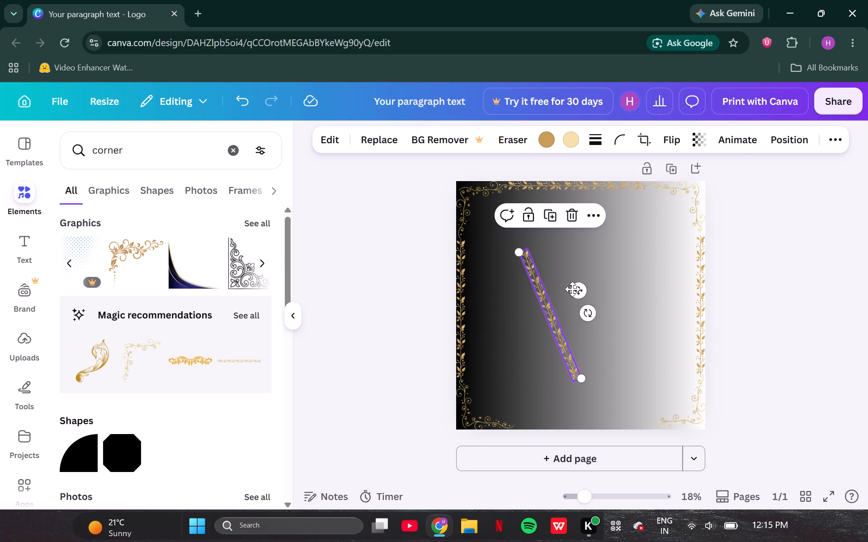
pyautogui.moveTo(591, 308); pyautogui.dragTo(615, 311)
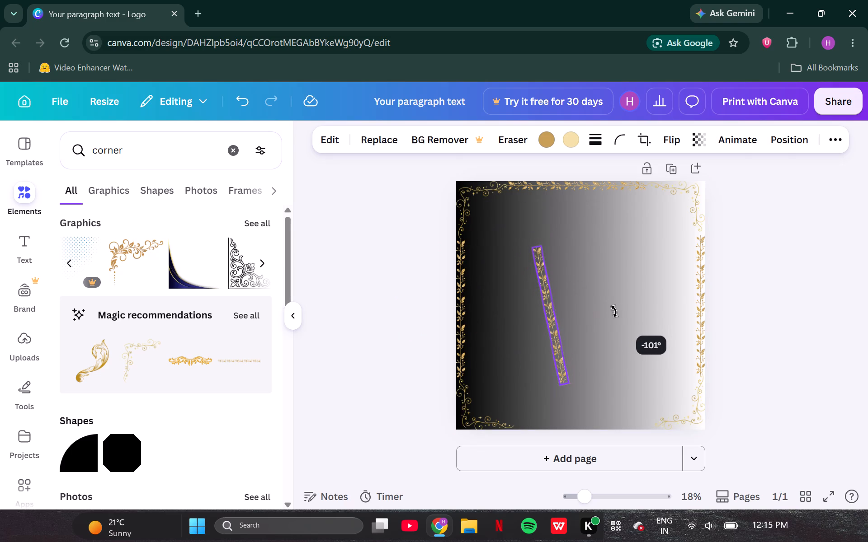
pyautogui.moveTo(615, 311); pyautogui.dragTo(551, 329)
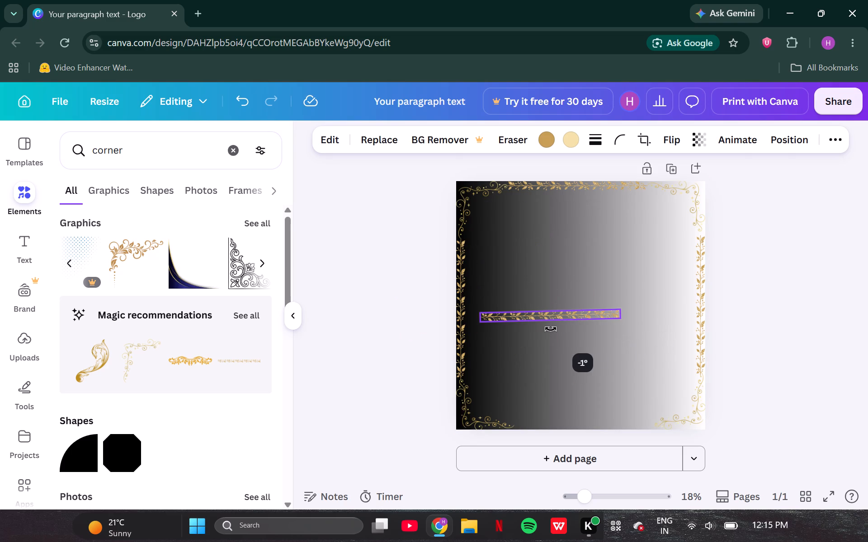
pyautogui.moveTo(551, 329); pyautogui.dragTo(552, 329)
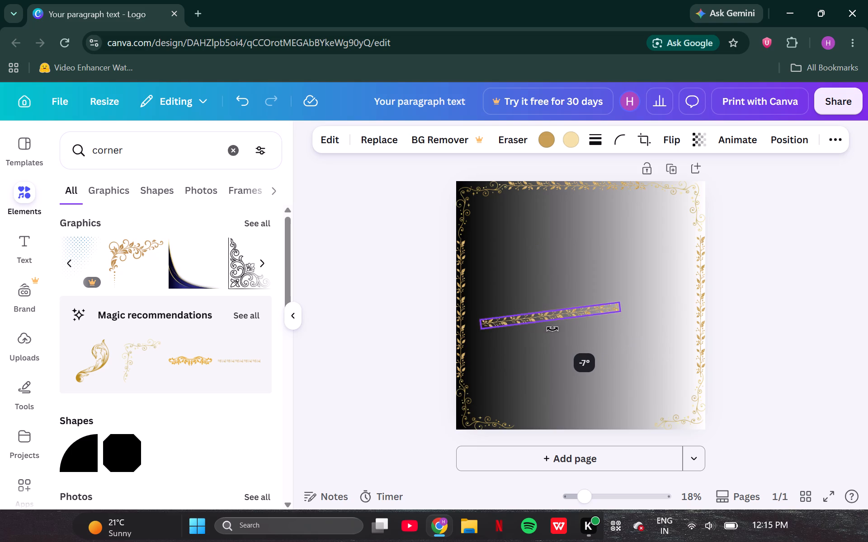
pyautogui.moveTo(552, 329); pyautogui.dragTo(550, 331)
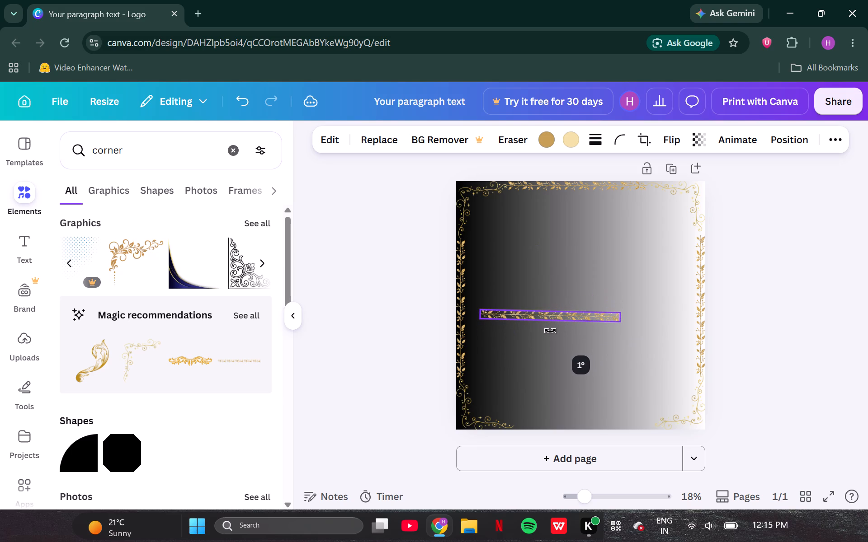
pyautogui.moveTo(550, 331); pyautogui.dragTo(551, 330)
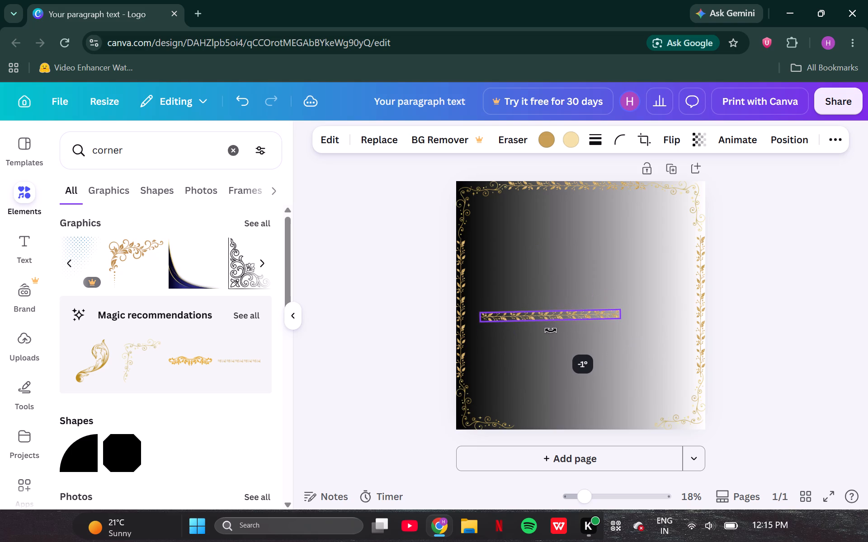
pyautogui.moveTo(551, 330); pyautogui.dragTo(551, 331)
pyautogui.moveTo(551, 331); pyautogui.dragTo(550, 331)
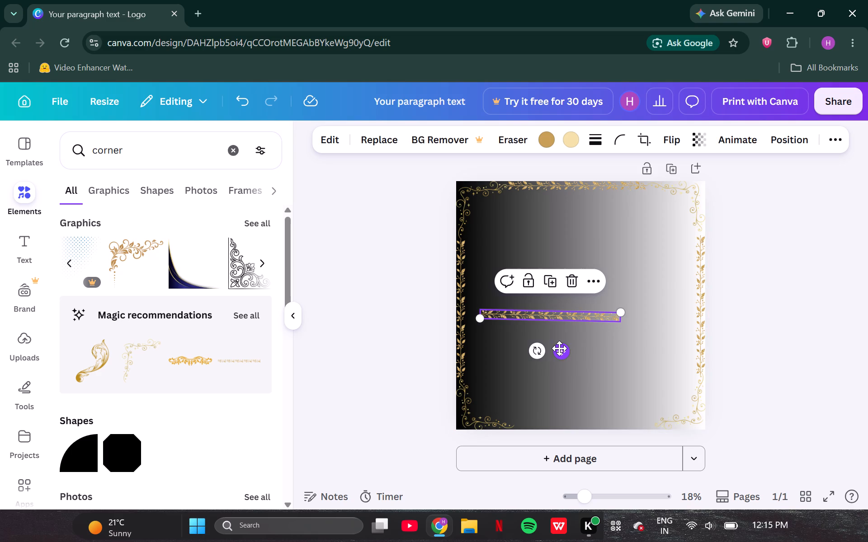
pyautogui.moveTo(560, 349); pyautogui.dragTo(593, 421)
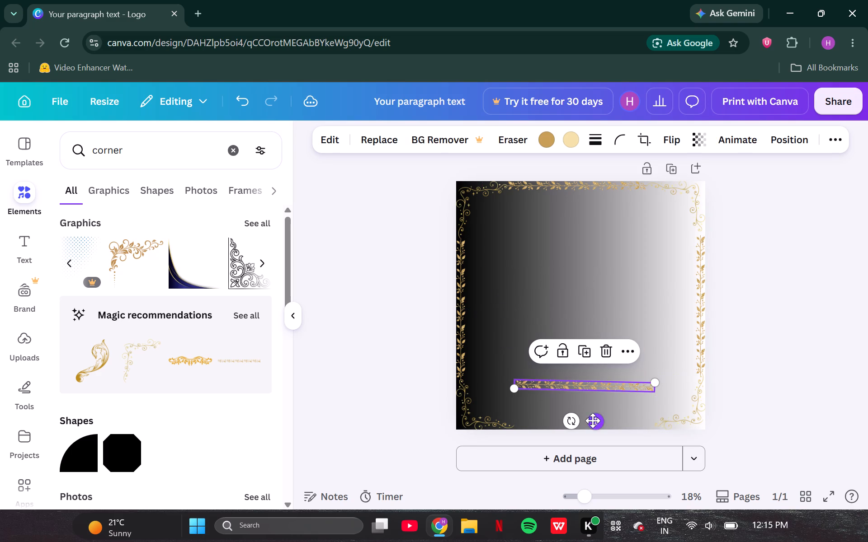
pyautogui.click(573, 418)
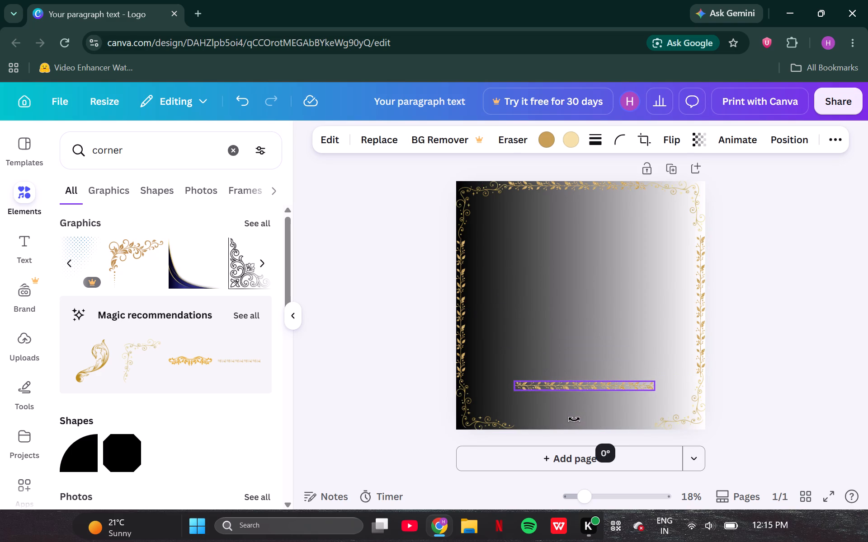
# Move the horizontal leaf border flush with the page's bottom edge, between the two bottom corner ornaments.
pyautogui.moveTo(591, 421); pyautogui.dragTo(589, 435)
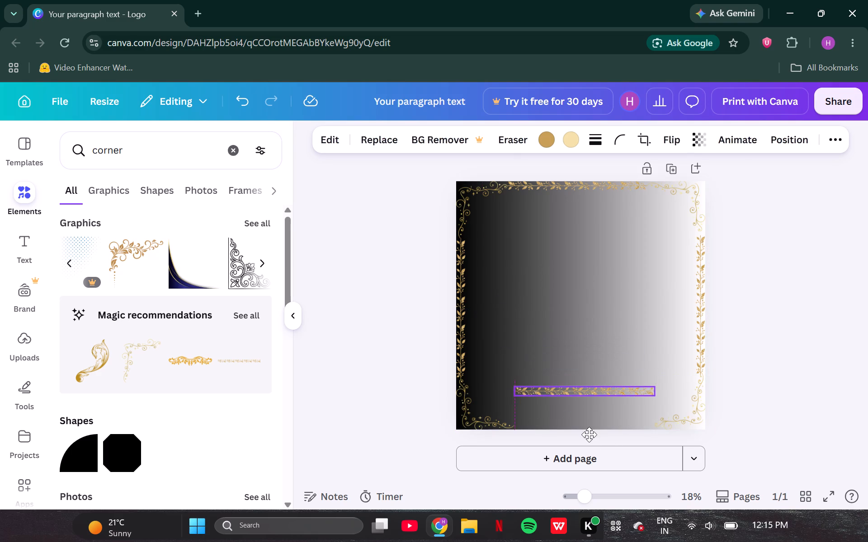
pyautogui.moveTo(589, 435); pyautogui.dragTo(592, 460)
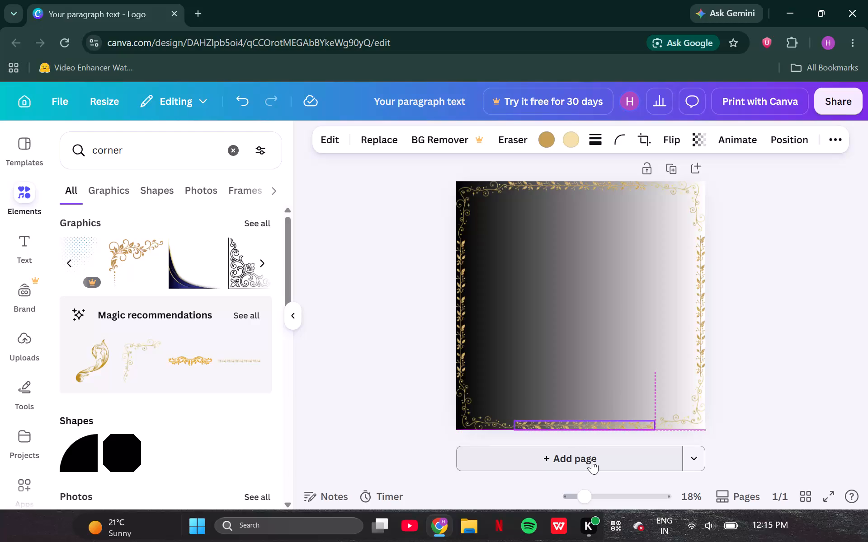
pyautogui.moveTo(592, 460); pyautogui.dragTo(591, 461)
pyautogui.click(327, 319)
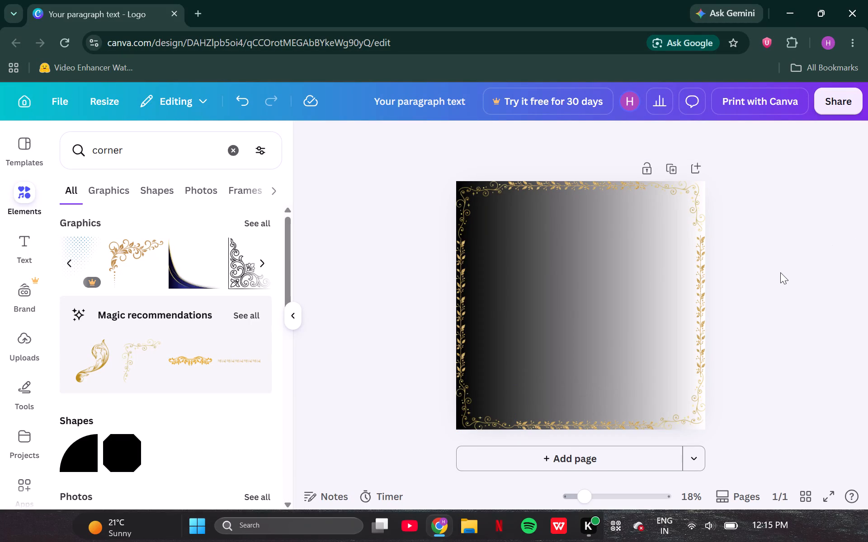
# Search the elements library for "flower" and show all of its 3D results.
pyautogui.click(392, 305)
pyautogui.click(235, 149)
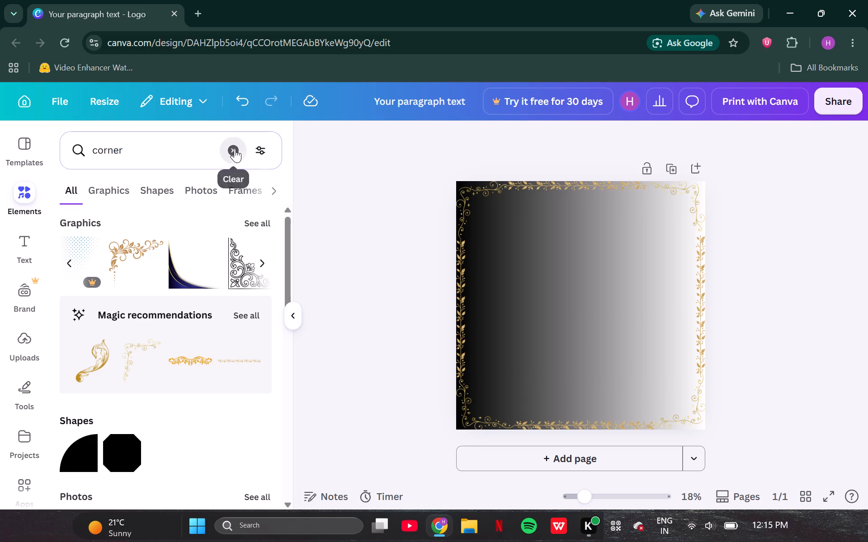
pyautogui.write('flower')
pyautogui.press('Return')
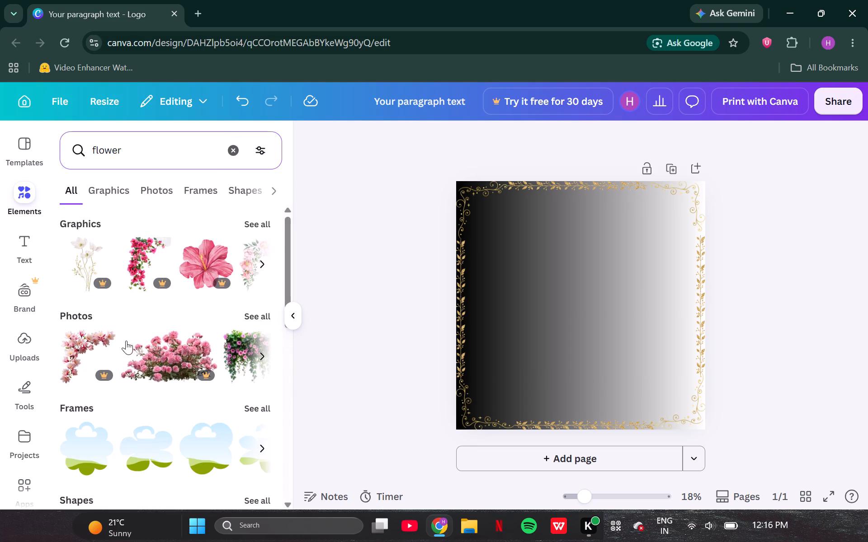
pyautogui.scroll(-5, 126, 341)
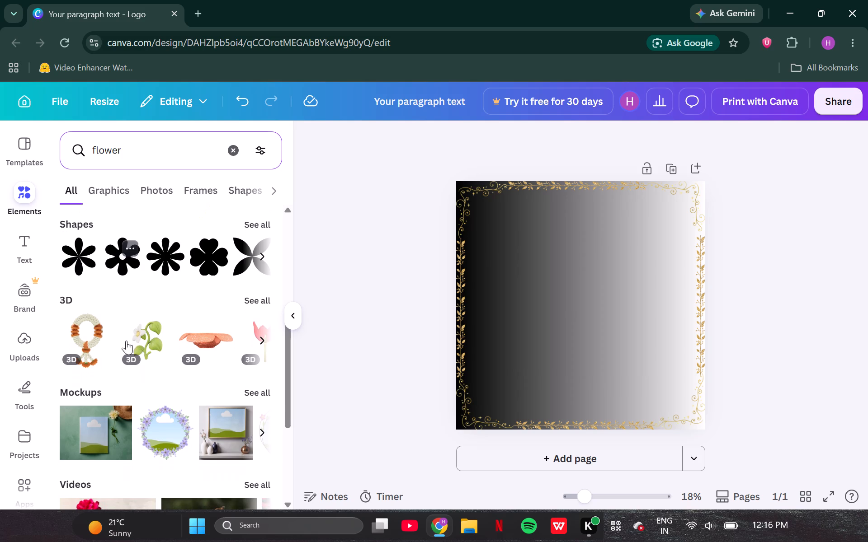
pyautogui.scroll(-1, 126, 341)
pyautogui.hscroll(-8, 126, 341)
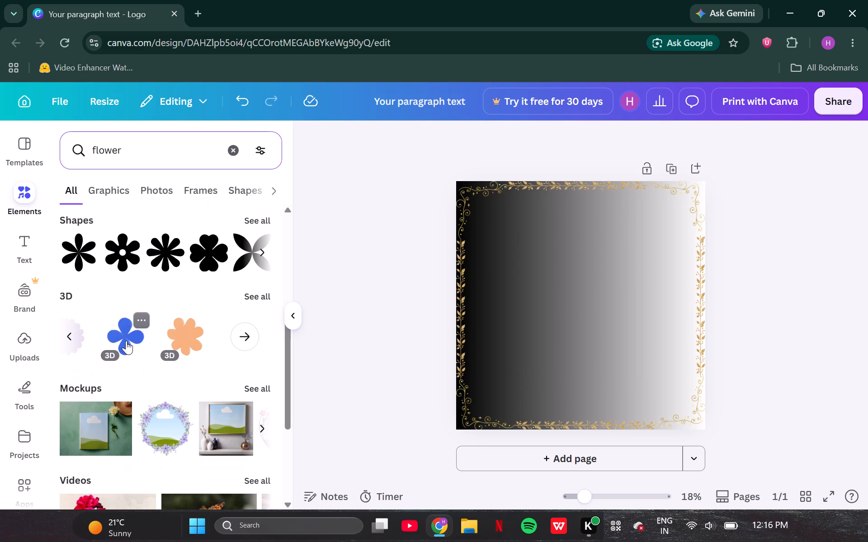
pyautogui.hscroll(-1, 126, 341)
pyautogui.click(247, 297)
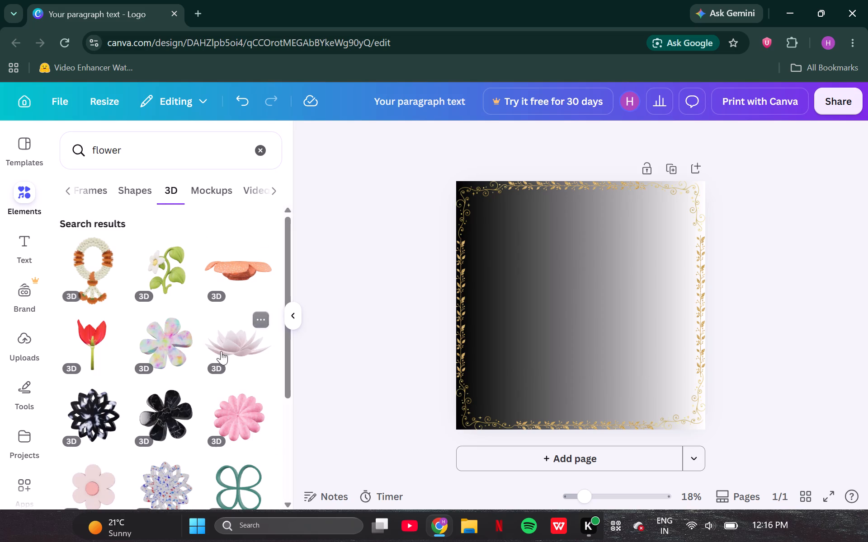
# Browse the full list of 3D flower results for one that could serve as the logo's centrepiece.
pyautogui.scroll(-4, 208, 383)
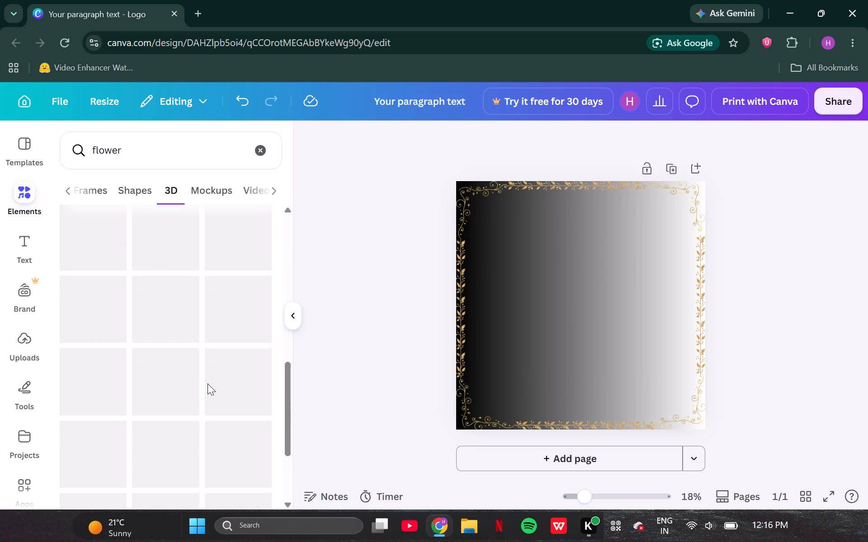
pyautogui.scroll(-3, 208, 383)
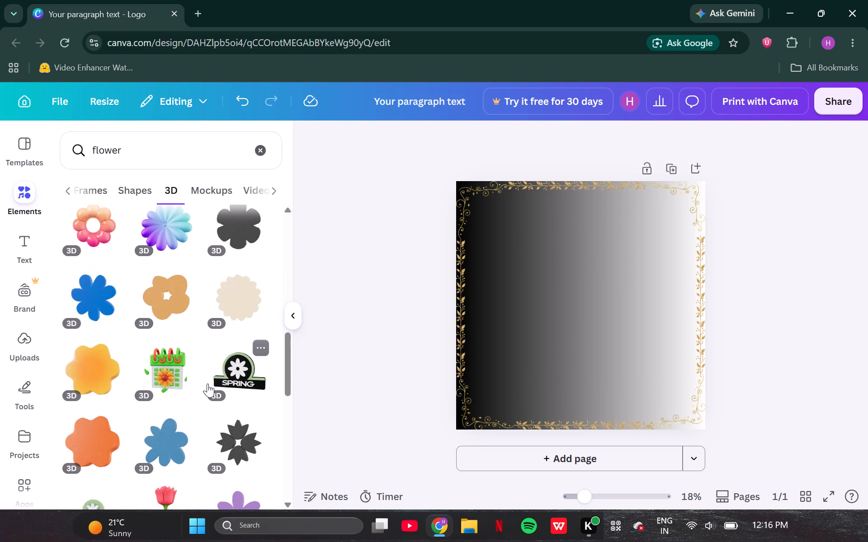
pyautogui.scroll(-3, 208, 383)
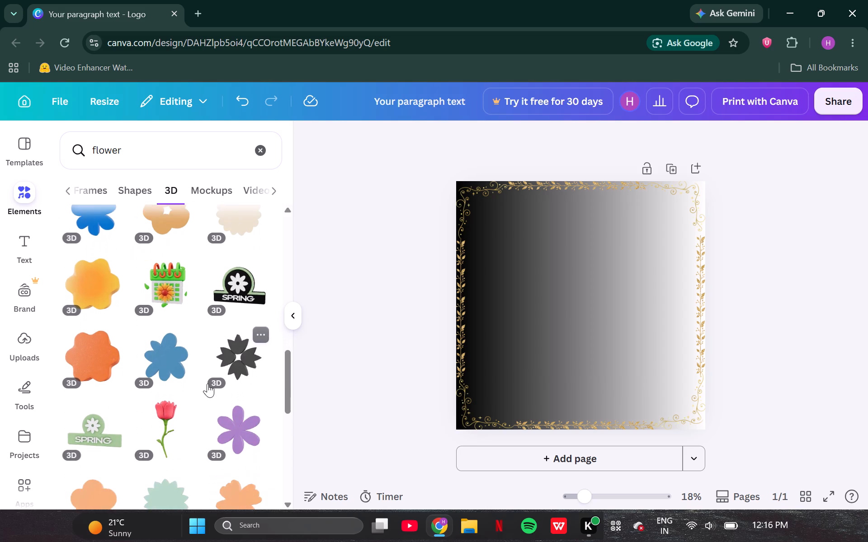
pyautogui.scroll(-5, 208, 383)
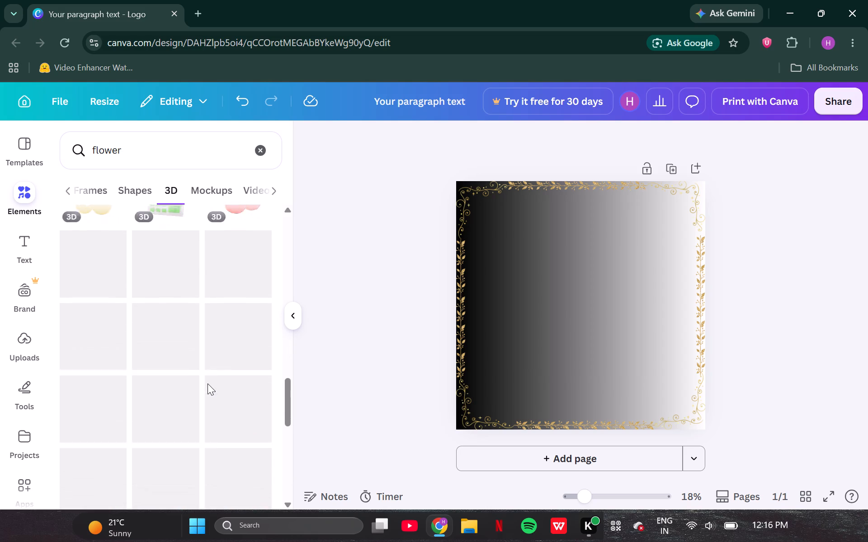
pyautogui.scroll(-2, 208, 383)
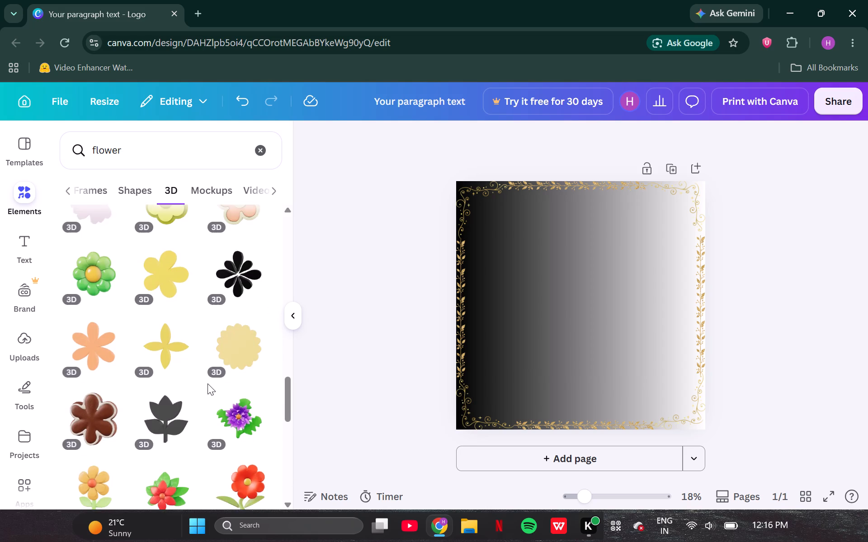
pyautogui.scroll(-2, 208, 383)
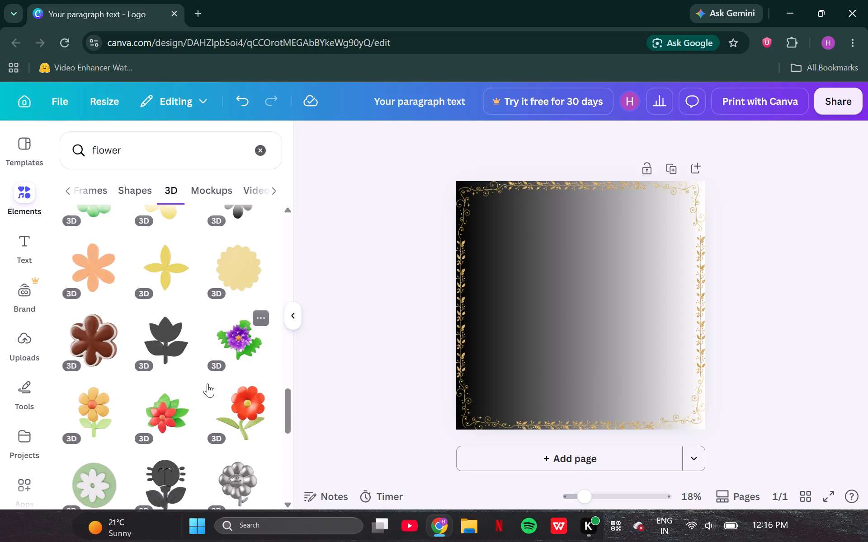
pyautogui.scroll(-1, 208, 383)
pyautogui.scroll(-2, 165, 404)
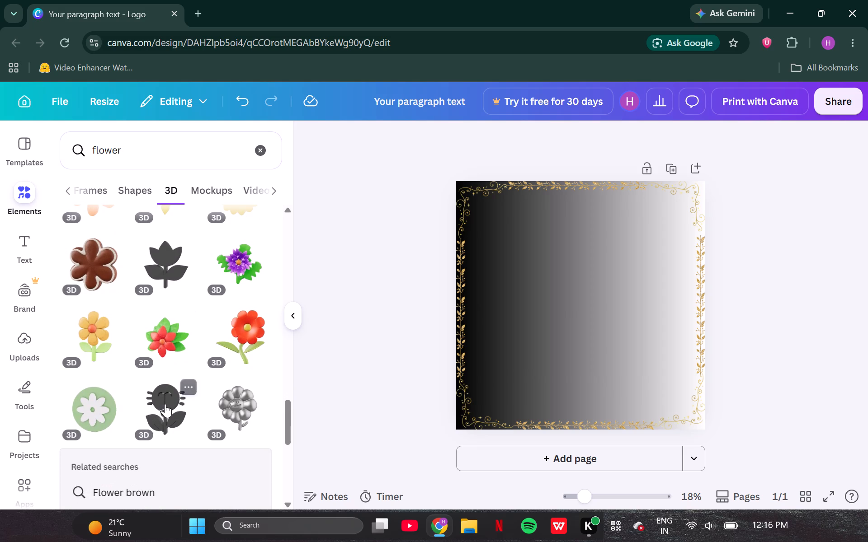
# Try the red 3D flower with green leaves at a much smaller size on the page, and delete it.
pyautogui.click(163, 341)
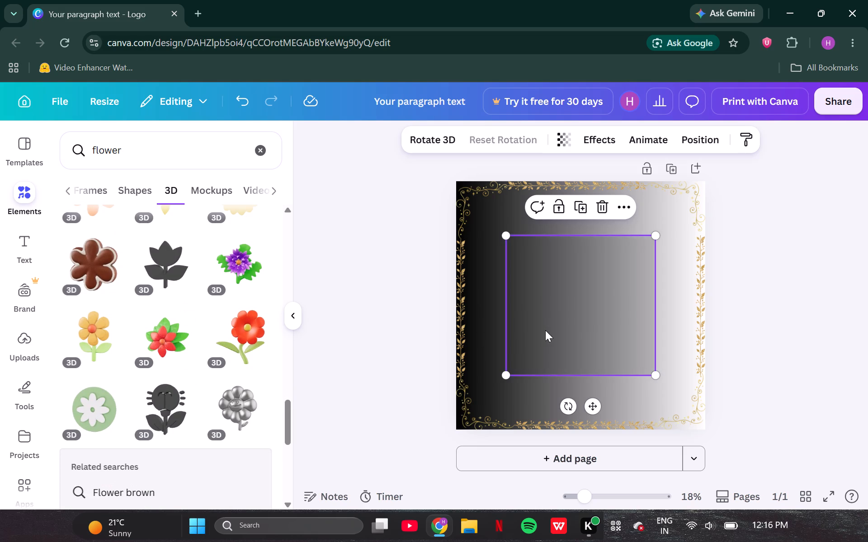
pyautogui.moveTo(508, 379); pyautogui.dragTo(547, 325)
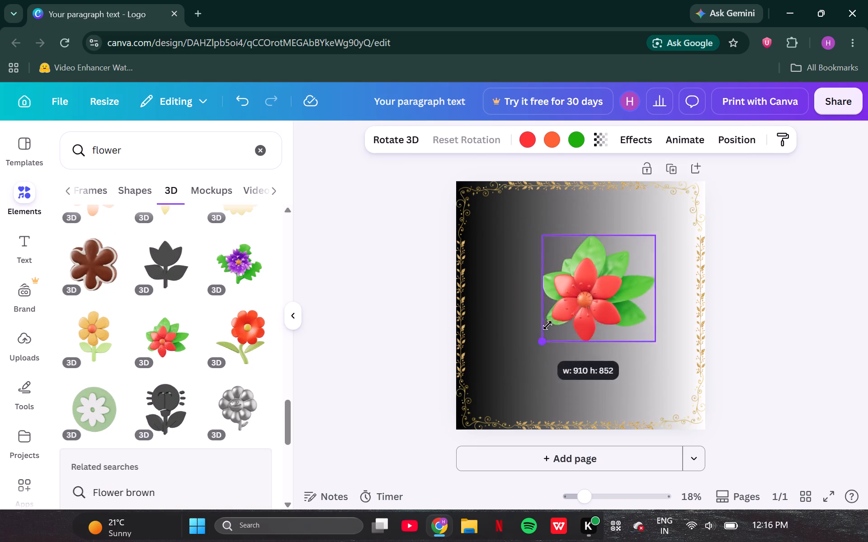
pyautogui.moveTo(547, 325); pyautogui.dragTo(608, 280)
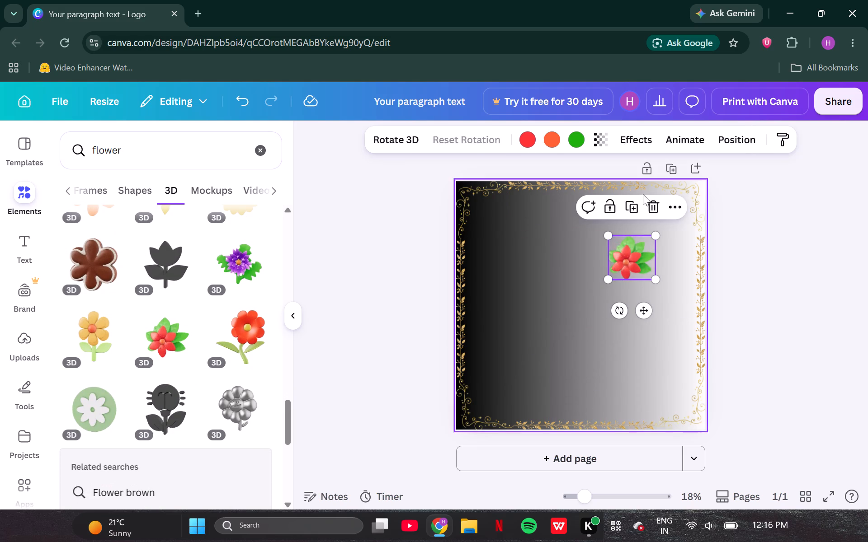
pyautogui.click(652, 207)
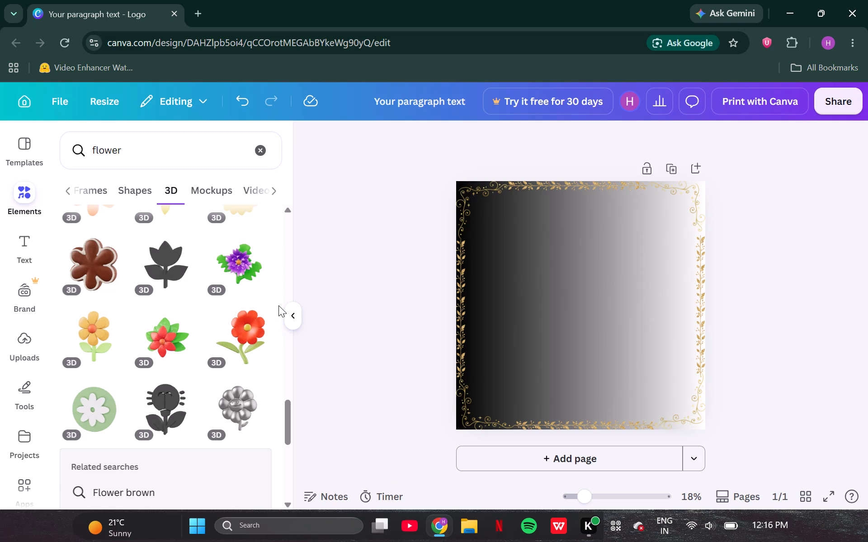
# Look back through the 3D flower results up to the start of the list for a different flower.
pyautogui.scroll(6, 194, 305)
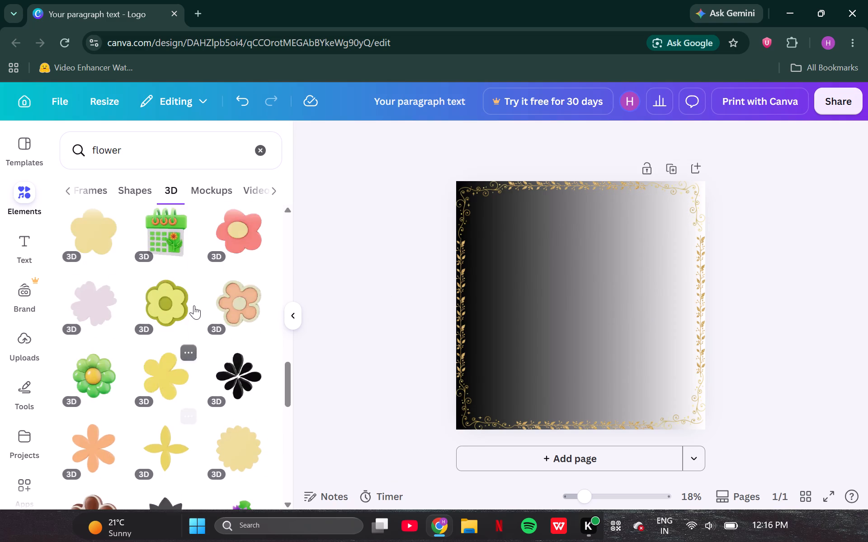
pyautogui.scroll(4, 194, 305)
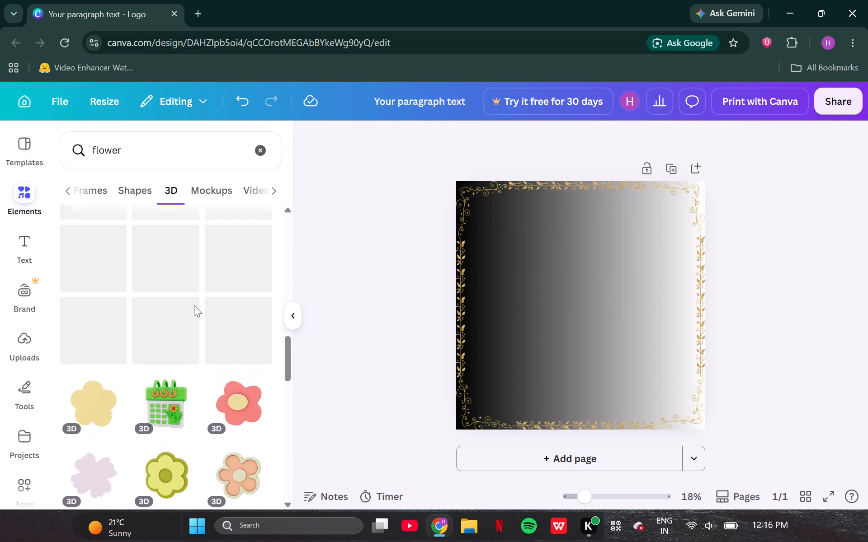
pyautogui.scroll(2, 194, 305)
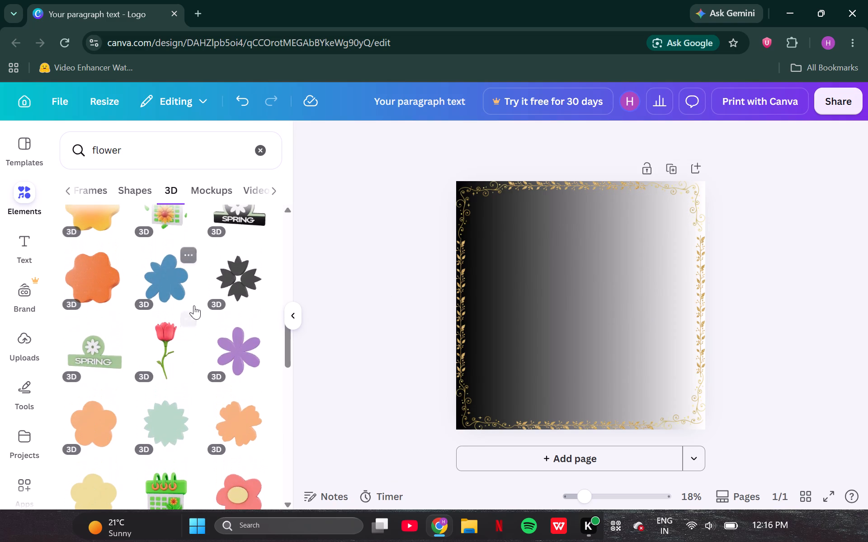
pyautogui.scroll(4, 194, 305)
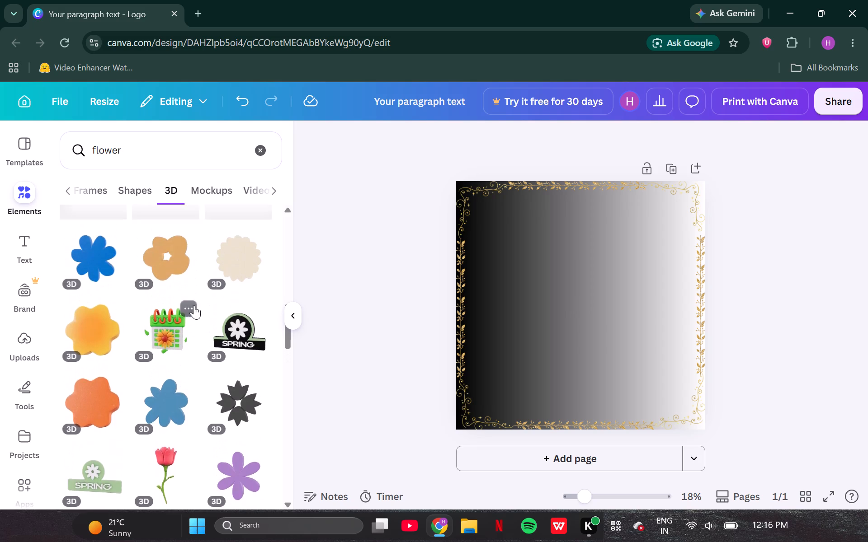
pyautogui.scroll(2, 194, 305)
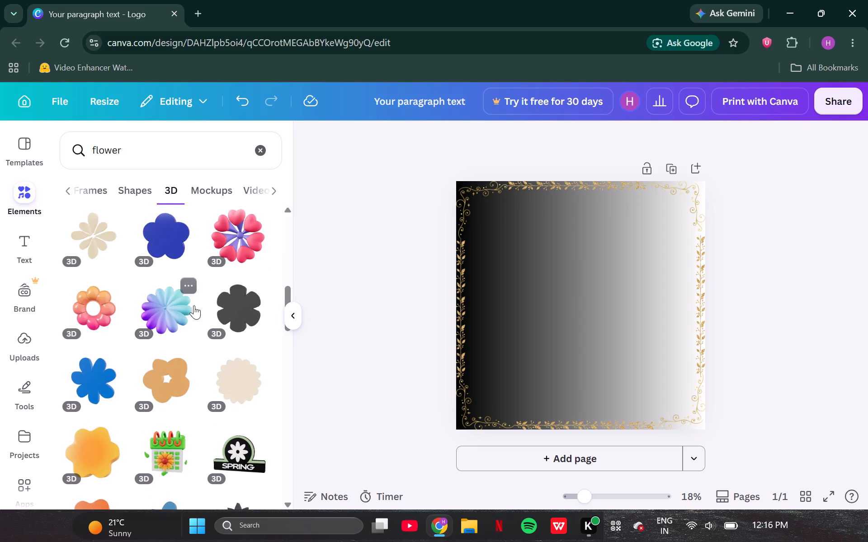
pyautogui.scroll(5, 194, 305)
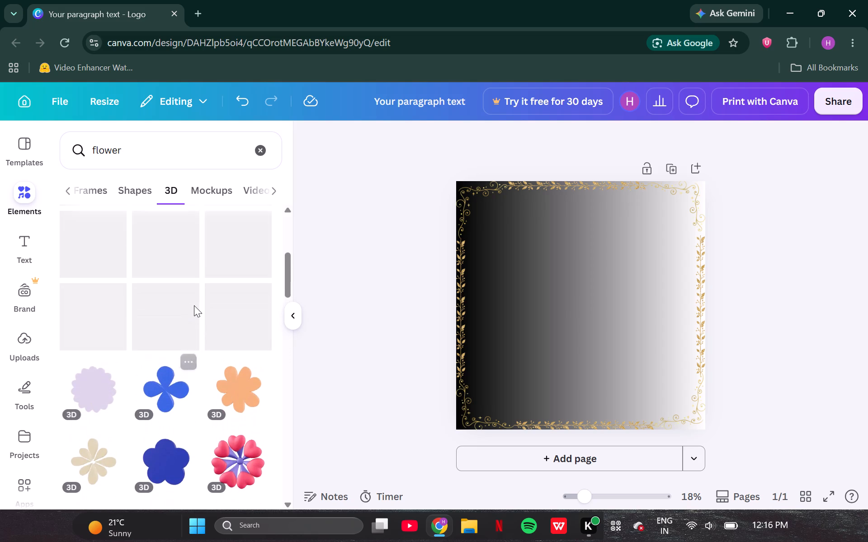
pyautogui.scroll(1, 194, 305)
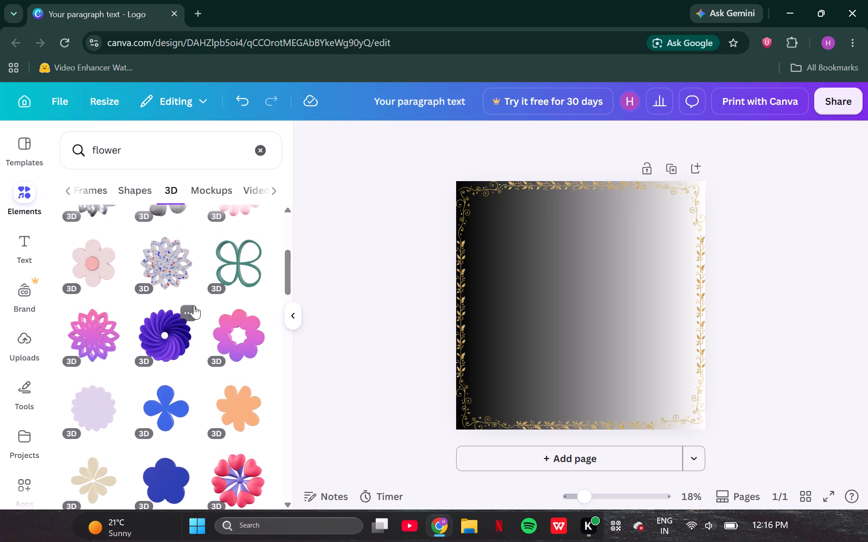
pyautogui.scroll(1, 88, 269)
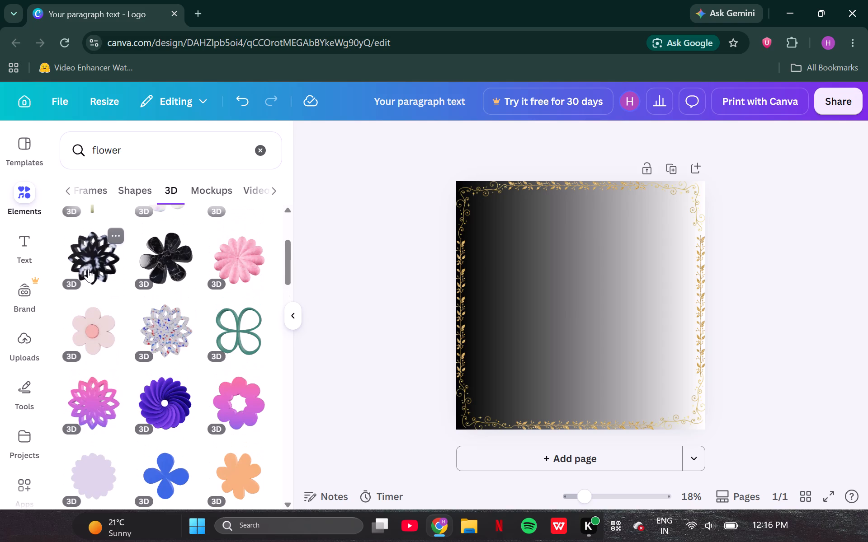
pyautogui.scroll(4, 88, 269)
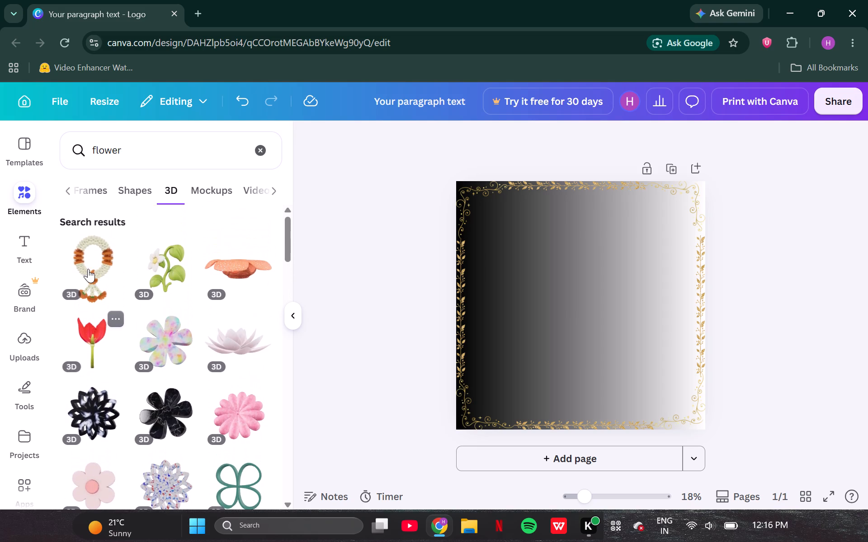
pyautogui.scroll(1, 88, 269)
# Add the pale pink 3D lotus to the page and rotate it in 3D until its open petals face forward, upright and symmetrical.
pyautogui.click(222, 332)
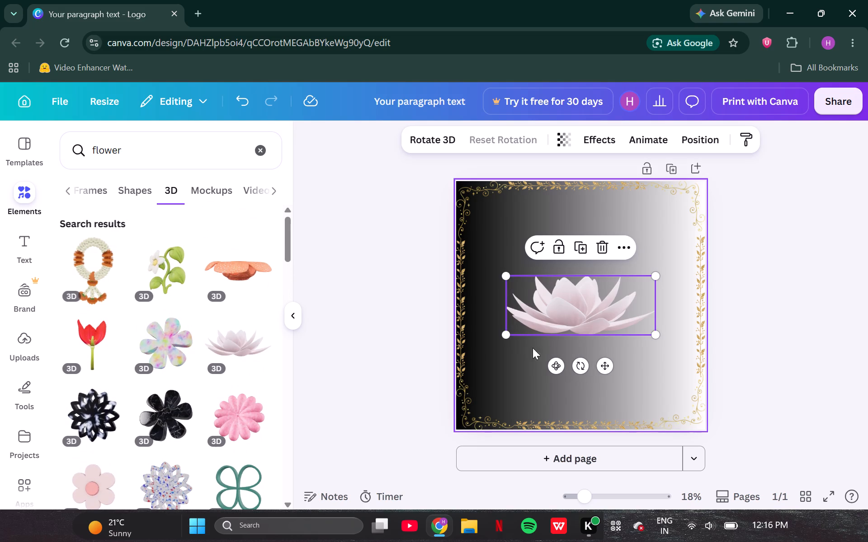
pyautogui.moveTo(554, 363); pyautogui.dragTo(559, 382)
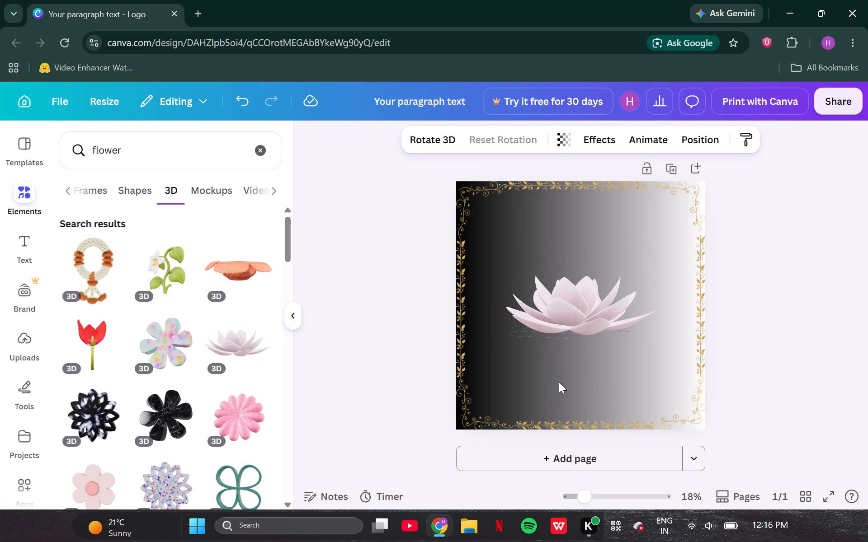
pyautogui.moveTo(559, 382); pyautogui.dragTo(547, 429)
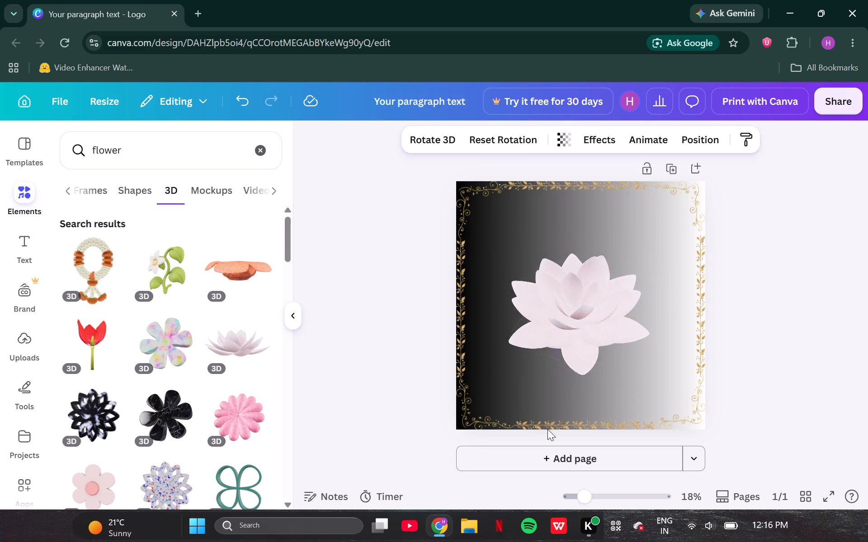
pyautogui.moveTo(547, 429); pyautogui.dragTo(551, 486)
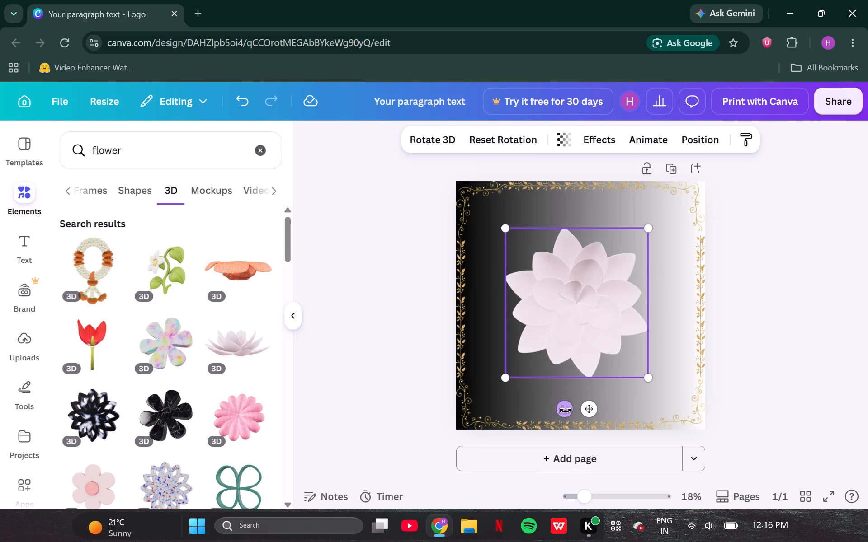
pyautogui.moveTo(575, 306); pyautogui.dragTo(596, 326)
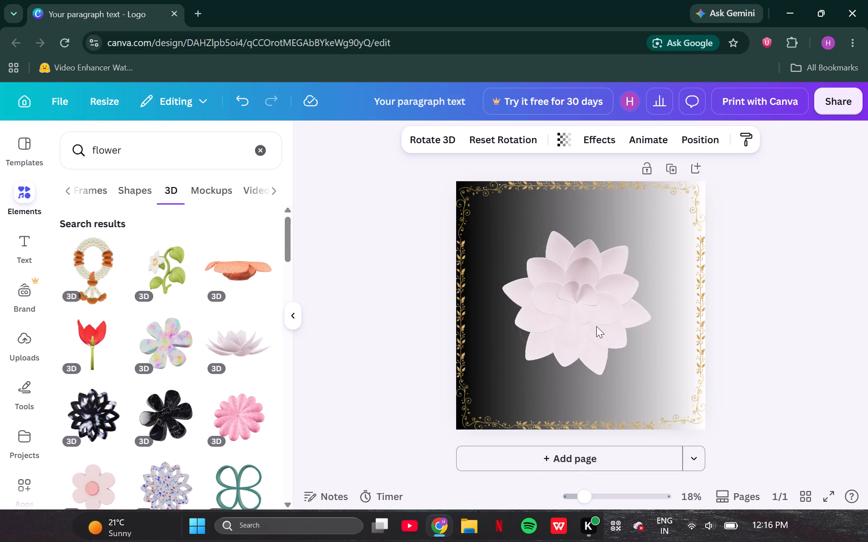
pyautogui.moveTo(596, 326); pyautogui.dragTo(602, 295)
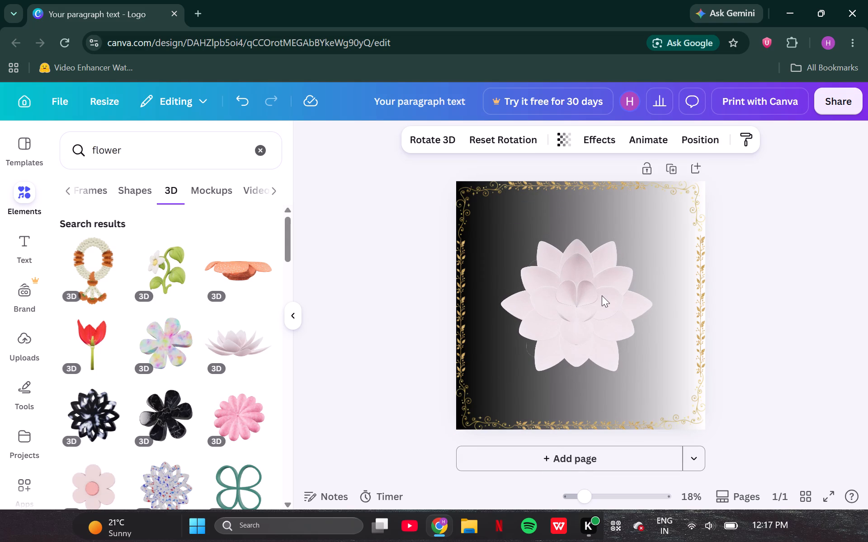
pyautogui.moveTo(602, 295); pyautogui.dragTo(580, 274)
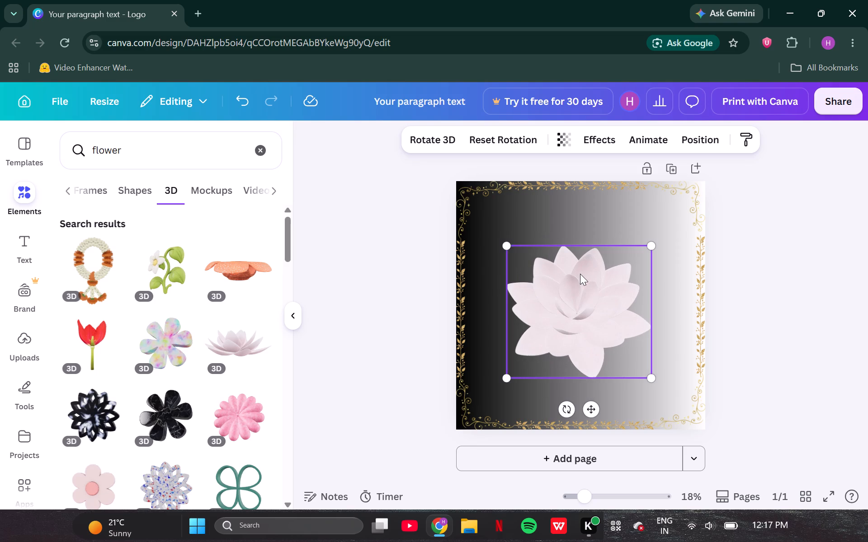
pyautogui.moveTo(576, 310); pyautogui.dragTo(611, 304)
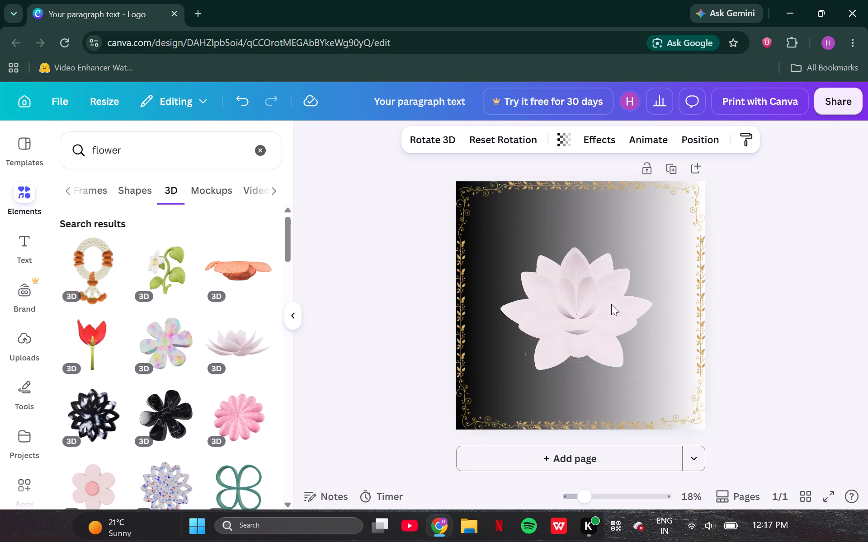
pyautogui.moveTo(611, 304); pyautogui.dragTo(599, 315)
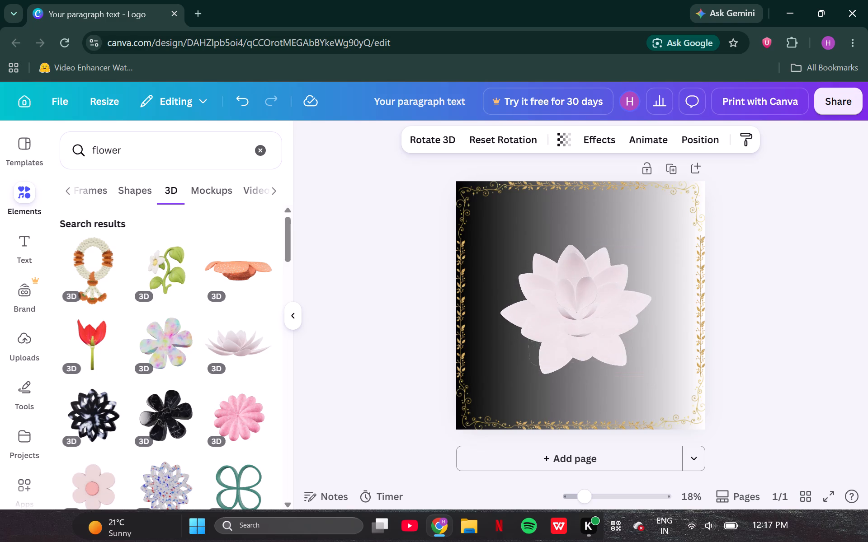
pyautogui.moveTo(599, 315); pyautogui.dragTo(598, 316)
# Shrink the pale pink lotus to a small ornament and fit it into the page's top-left corner over the gold frame.
pyautogui.moveTo(656, 369); pyautogui.dragTo(631, 338)
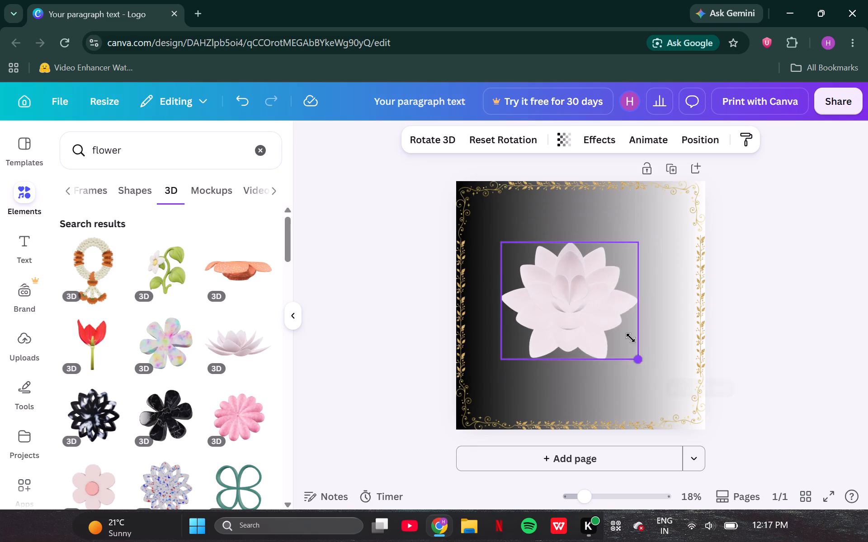
pyautogui.moveTo(631, 338); pyautogui.dragTo(549, 285)
pyautogui.moveTo(525, 258); pyautogui.dragTo(474, 195)
pyautogui.moveTo(494, 219); pyautogui.dragTo(479, 209)
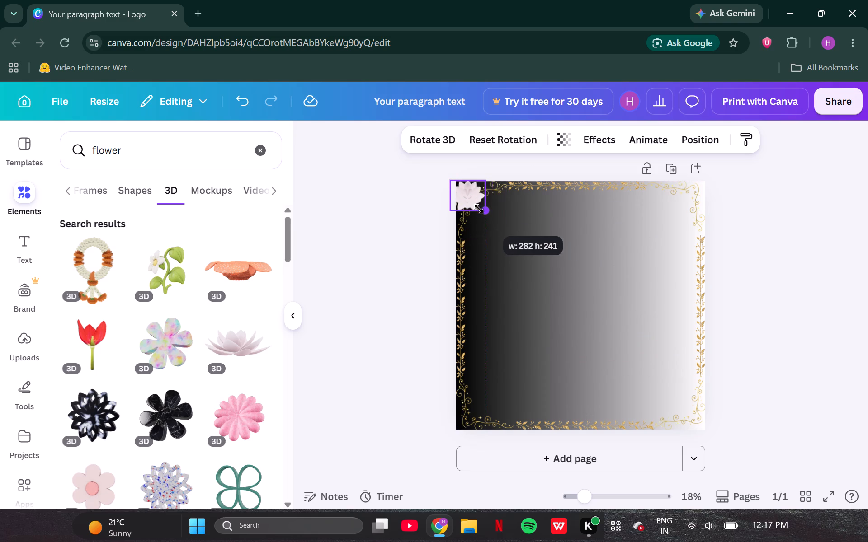
pyautogui.moveTo(479, 209); pyautogui.dragTo(476, 207)
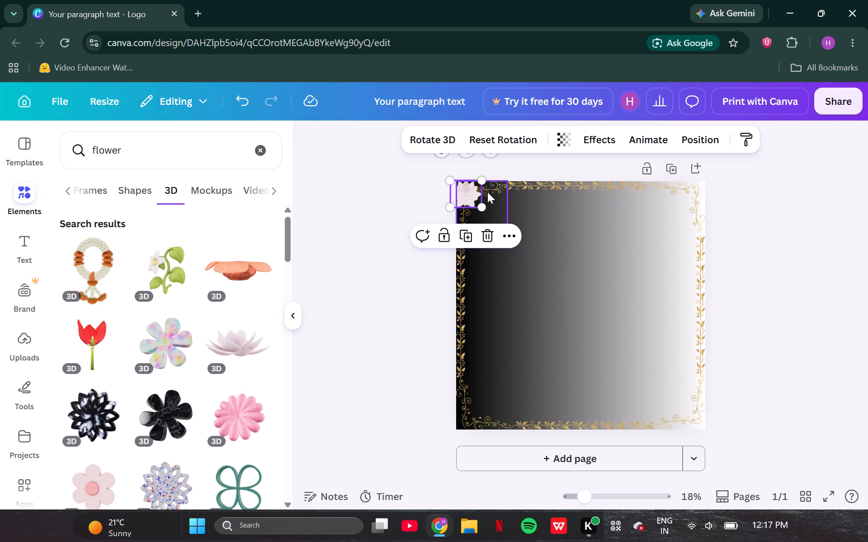
pyautogui.moveTo(472, 193); pyautogui.dragTo(476, 193)
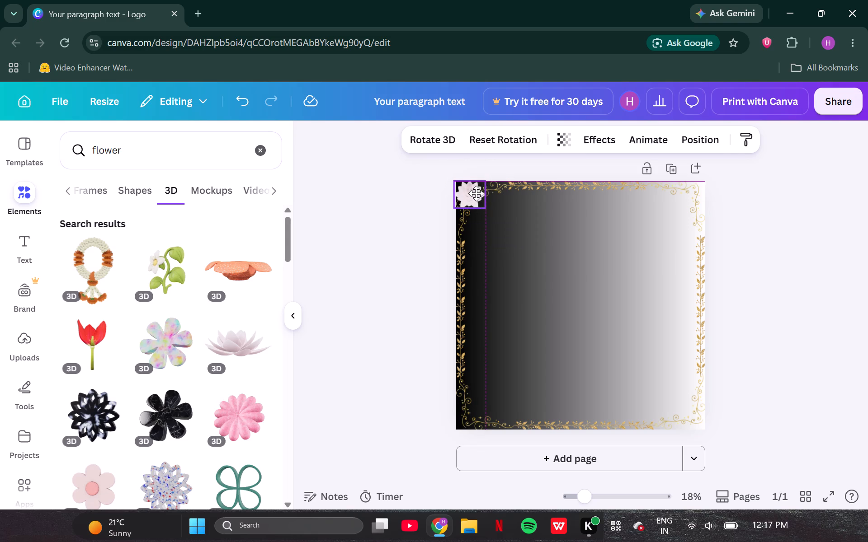
pyautogui.moveTo(476, 193); pyautogui.dragTo(480, 194)
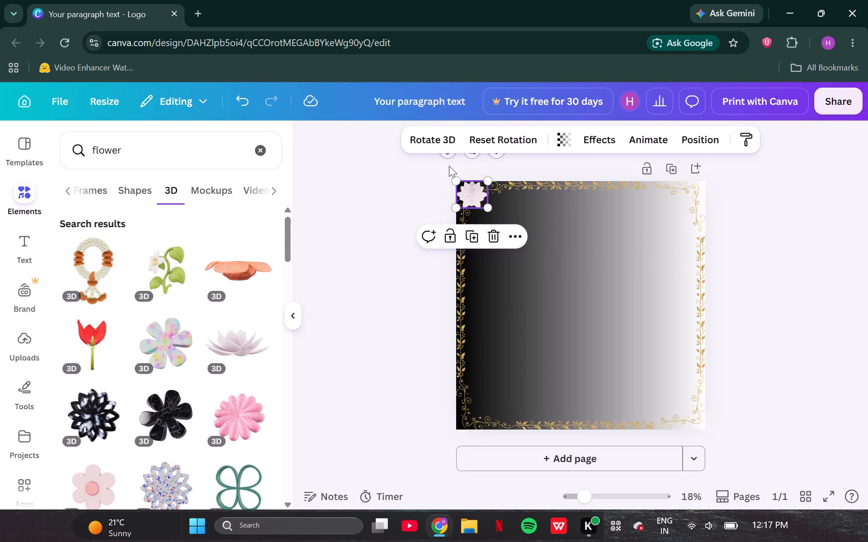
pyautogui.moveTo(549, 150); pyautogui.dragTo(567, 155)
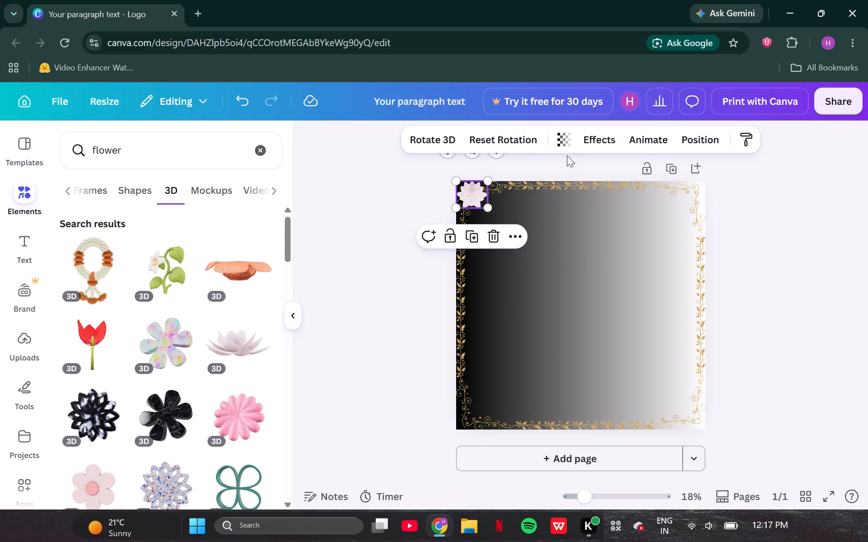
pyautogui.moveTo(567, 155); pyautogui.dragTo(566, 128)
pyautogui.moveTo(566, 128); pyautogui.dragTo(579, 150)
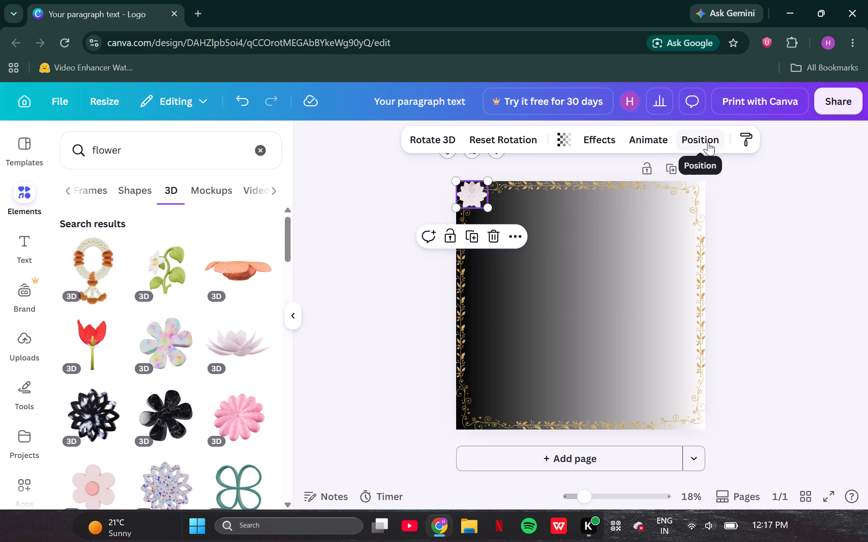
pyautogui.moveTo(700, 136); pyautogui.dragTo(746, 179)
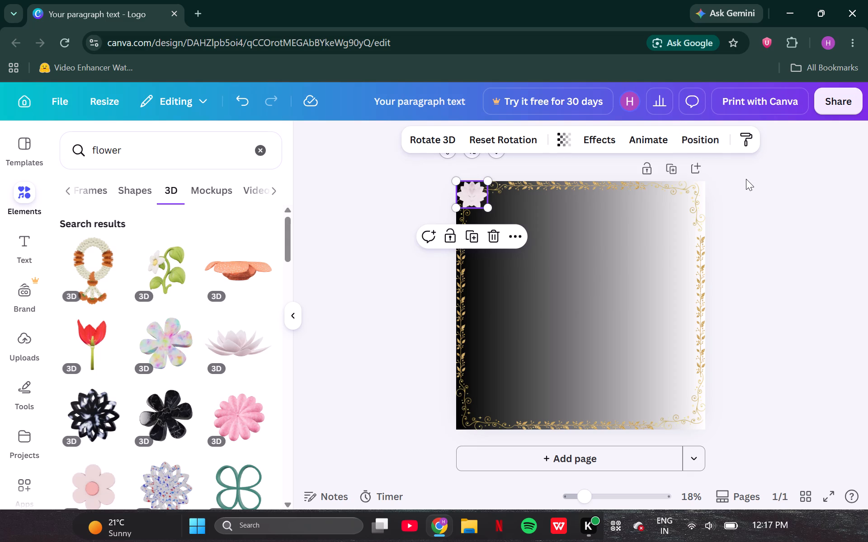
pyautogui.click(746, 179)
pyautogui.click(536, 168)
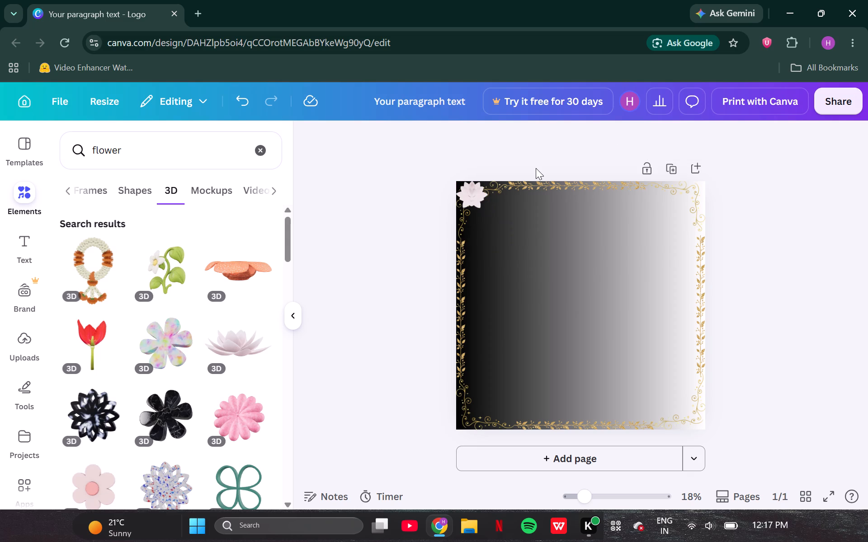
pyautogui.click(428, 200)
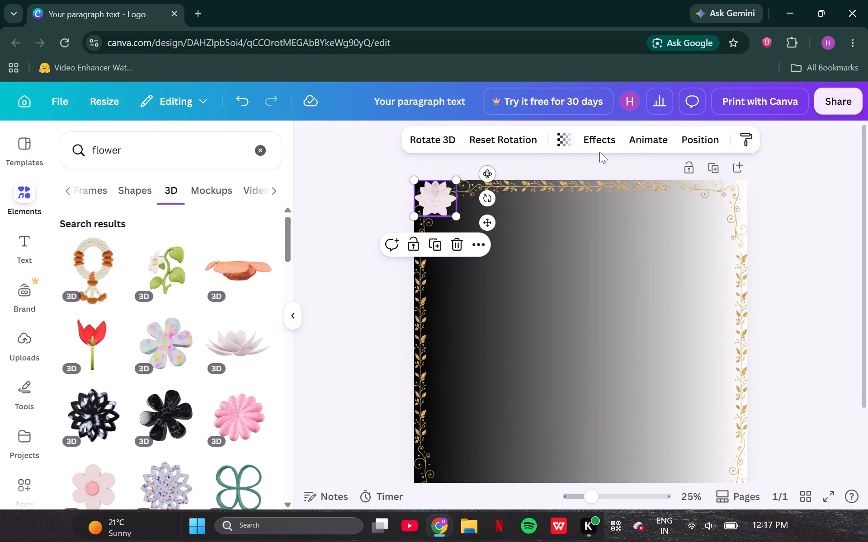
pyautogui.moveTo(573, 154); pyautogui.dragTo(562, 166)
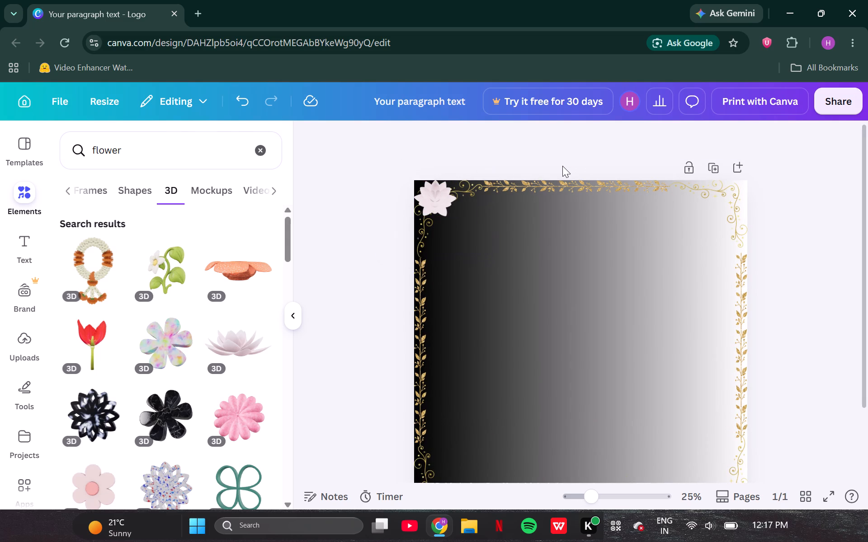
# Rotate the corner lotus in 3D so its centre tilts upward, and realign it flush with the page's top-left corner.
pyautogui.click(434, 193)
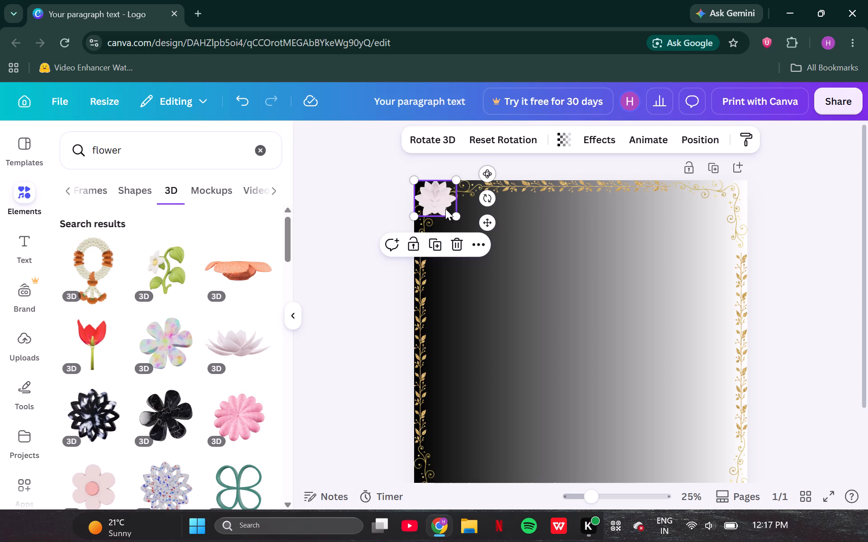
pyautogui.moveTo(490, 178); pyautogui.dragTo(511, 227)
pyautogui.moveTo(441, 201); pyautogui.dragTo(441, 206)
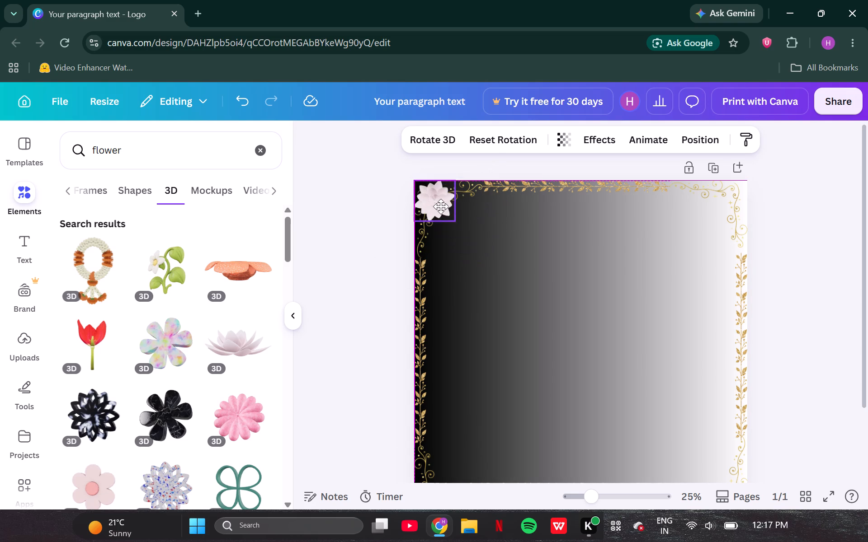
pyautogui.moveTo(441, 206); pyautogui.dragTo(441, 207)
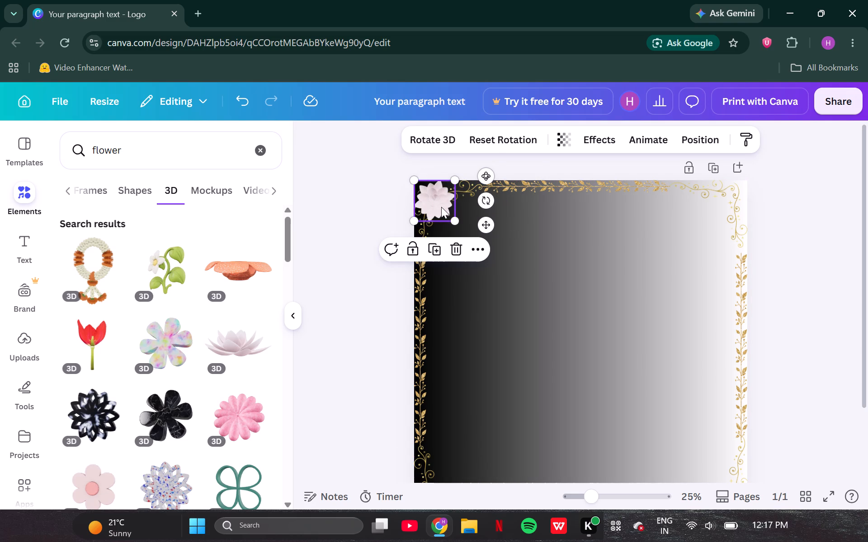
# Duplicate the small lotus and place the copy flush in the page's top-right corner, level with the original.
pyautogui.hotkey('ctrl', 'c')
pyautogui.hotkey('ctrl', 'v')
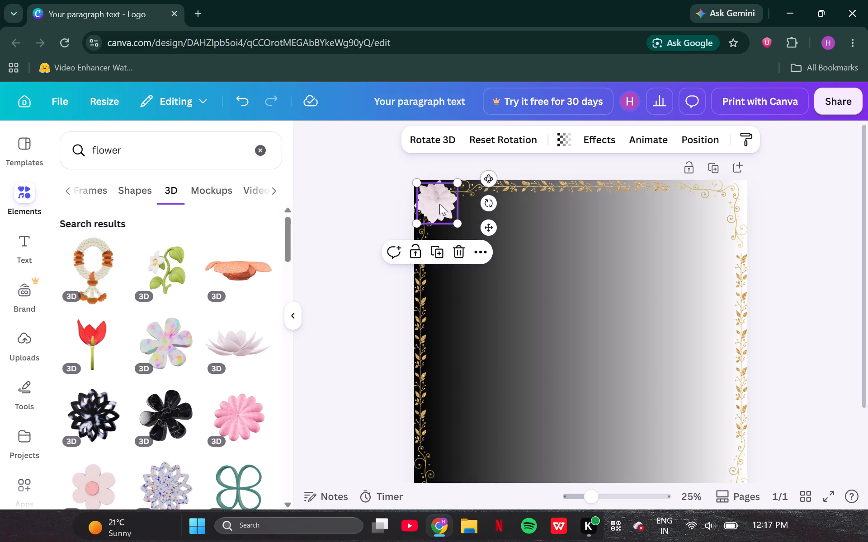
pyautogui.moveTo(439, 204); pyautogui.dragTo(726, 201)
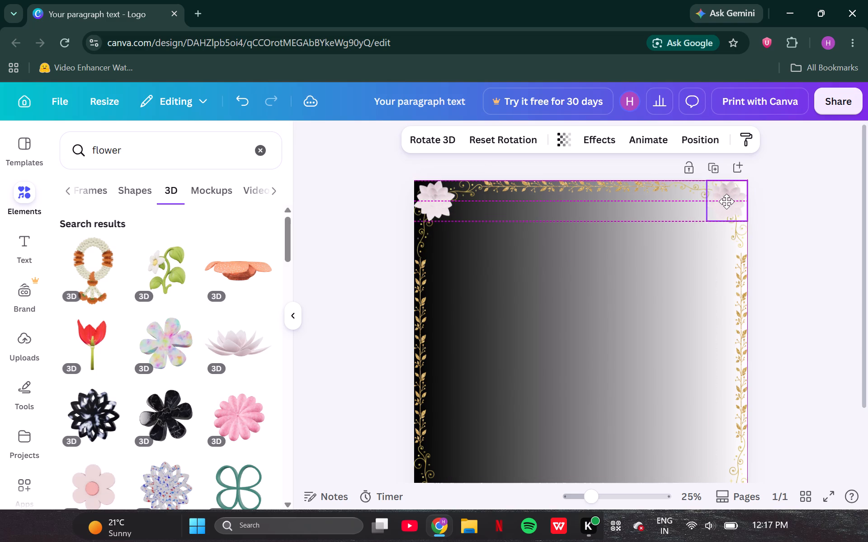
pyautogui.moveTo(726, 201); pyautogui.dragTo(729, 201)
pyautogui.moveTo(729, 201); pyautogui.dragTo(729, 202)
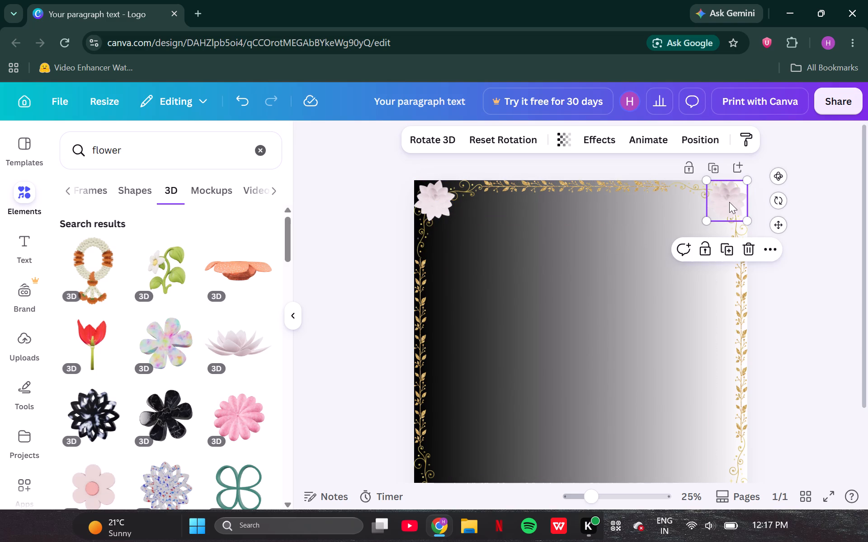
# Paste another copy of the small lotus and fit it flush into the page's bottom-left corner.
pyautogui.hotkey('ctrl', 'v')
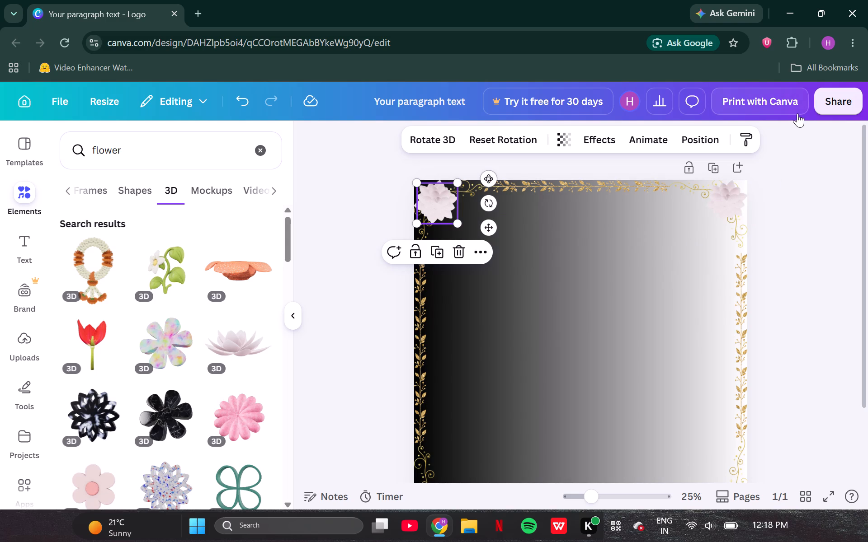
pyautogui.moveTo(494, 215); pyautogui.dragTo(495, 390)
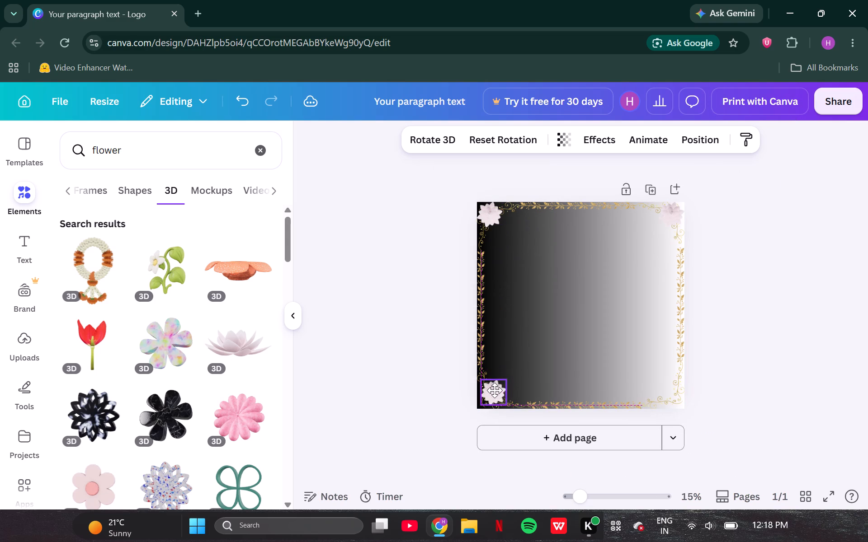
pyautogui.moveTo(495, 390); pyautogui.dragTo(492, 397)
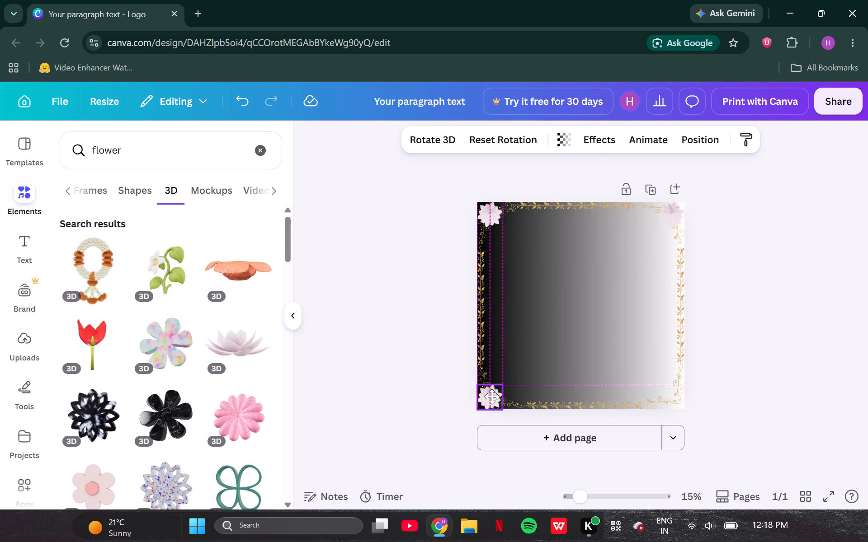
pyautogui.moveTo(492, 397); pyautogui.dragTo(492, 395)
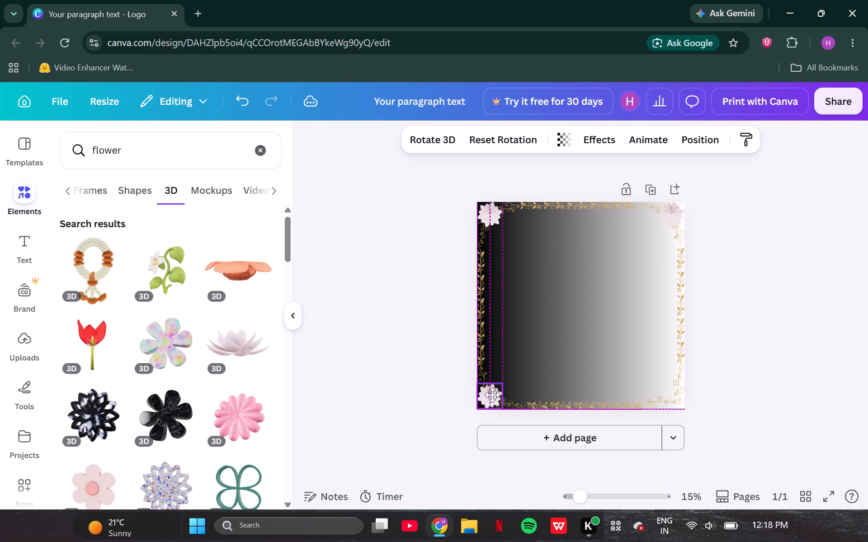
pyautogui.moveTo(492, 395); pyautogui.dragTo(493, 395)
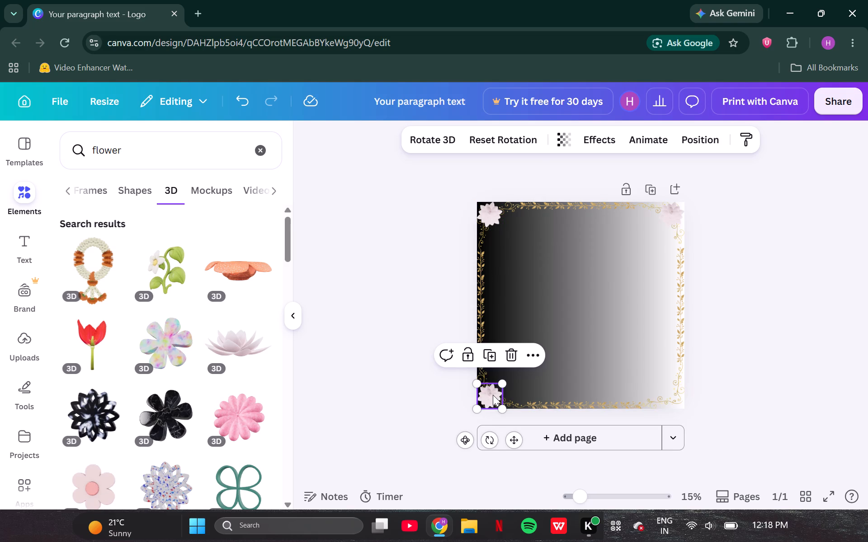
# Paste one more copy of the small lotus and place it in the page's bottom-right corner.
pyautogui.hotkey('ctrl', 'v')
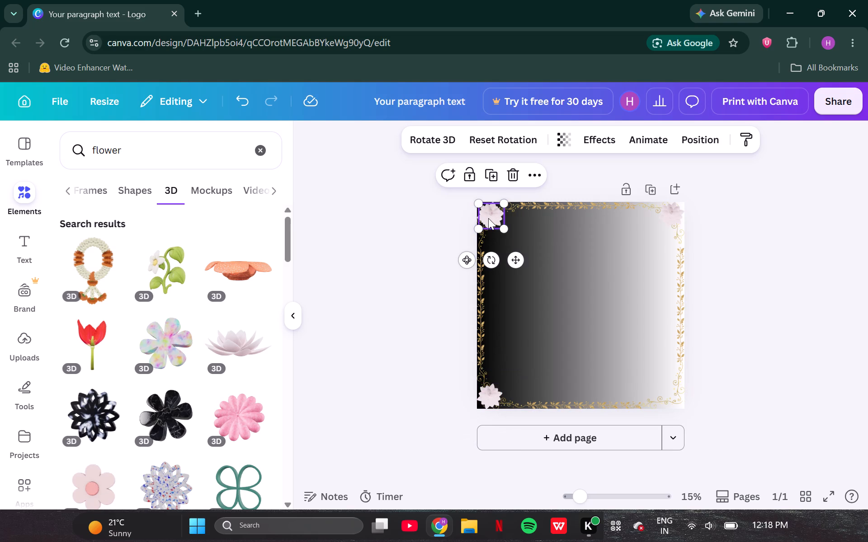
pyautogui.moveTo(488, 218); pyautogui.dragTo(664, 397)
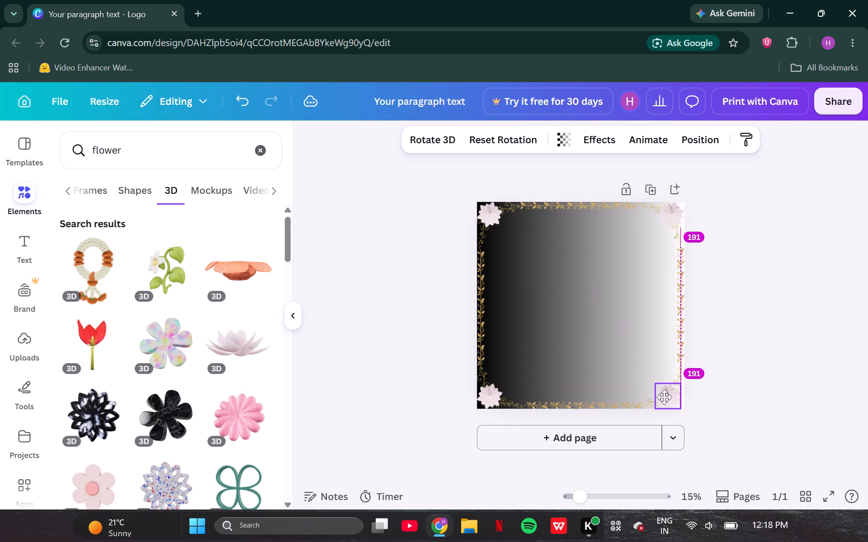
pyautogui.moveTo(664, 397); pyautogui.dragTo(666, 397)
pyautogui.moveTo(666, 397); pyautogui.dragTo(668, 397)
pyautogui.click(750, 294)
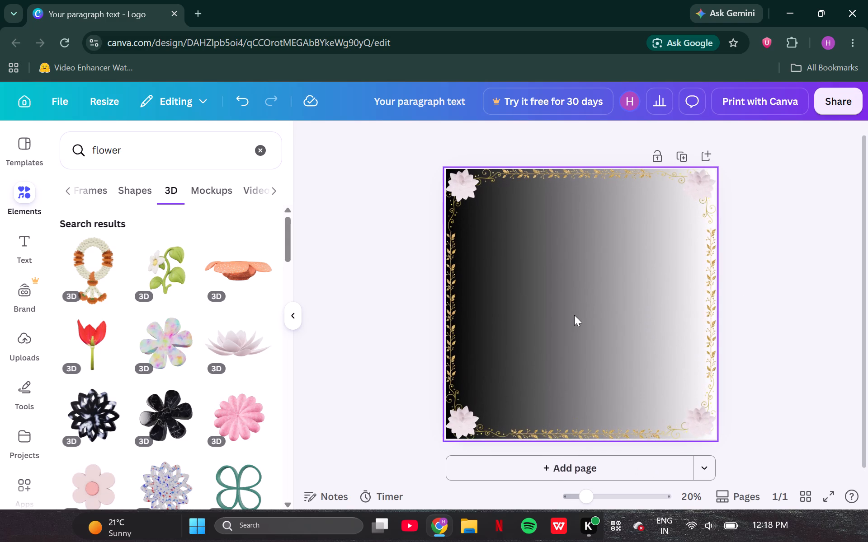
# Search the elements for "frame" and add the wide, ornate antique-gold frame graphic to the page.
pyautogui.click(261, 149)
pyautogui.write('framw')
pyautogui.press('Return')
pyautogui.press('BackSpace')
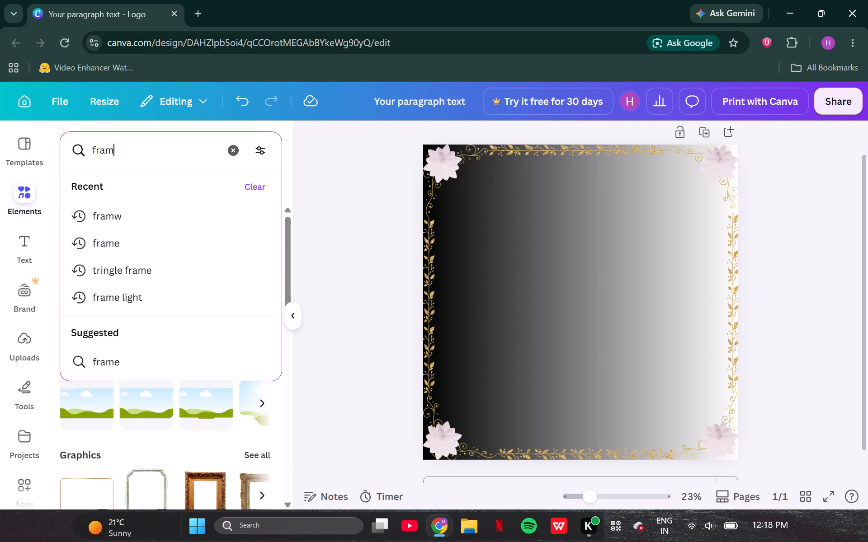
pyautogui.press('e')
pyautogui.press('Return')
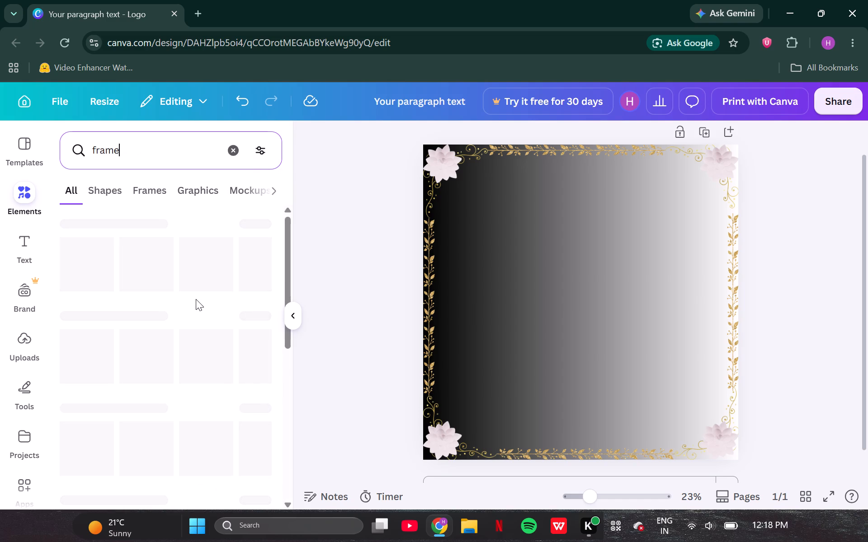
pyautogui.scroll(-1, 196, 299)
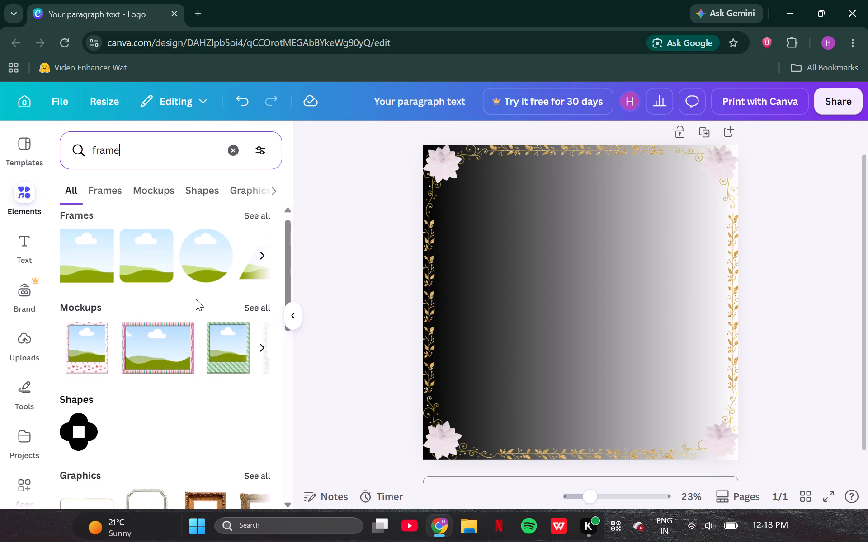
pyautogui.scroll(-1, 196, 299)
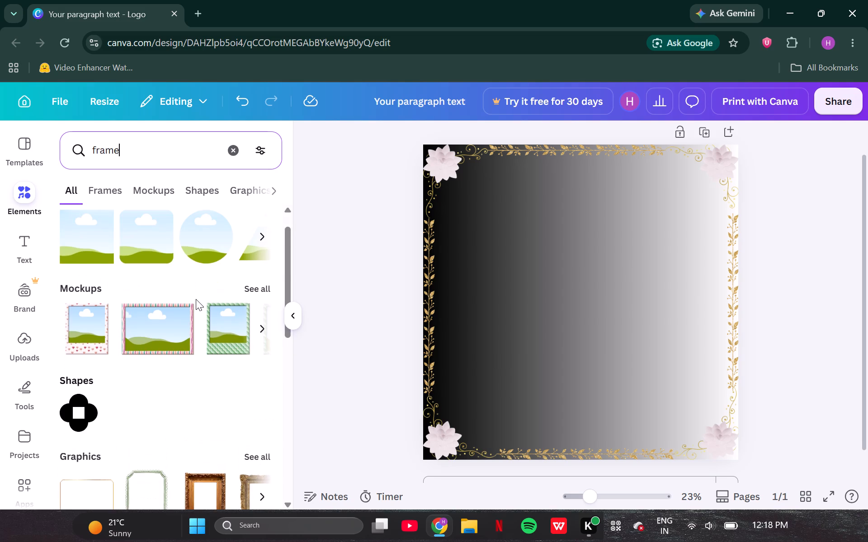
pyautogui.scroll(-2, 196, 299)
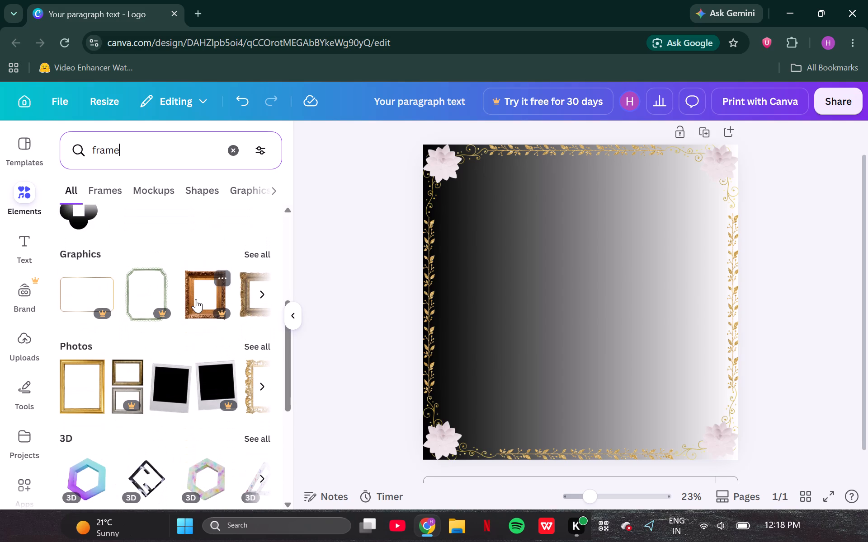
pyautogui.hscroll(-2, 196, 299)
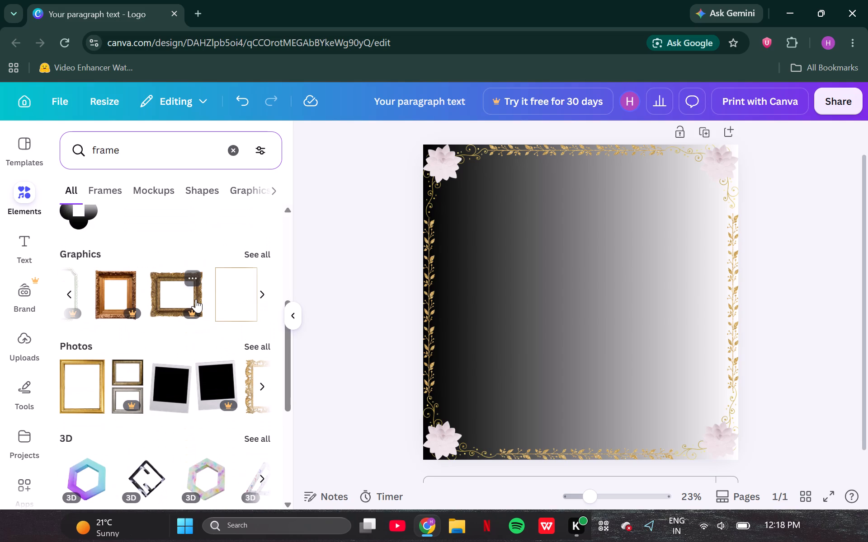
pyautogui.scroll(1, 196, 299)
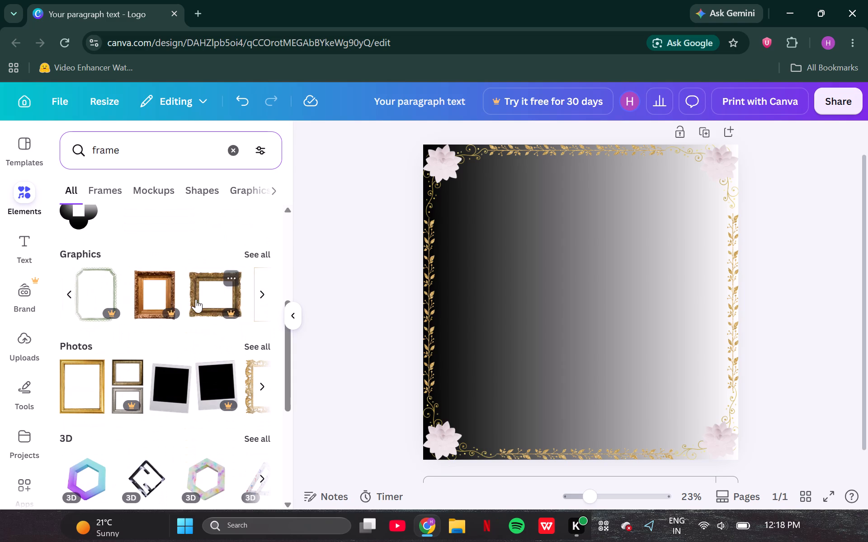
pyautogui.scroll(1, 196, 299)
pyautogui.click(229, 299)
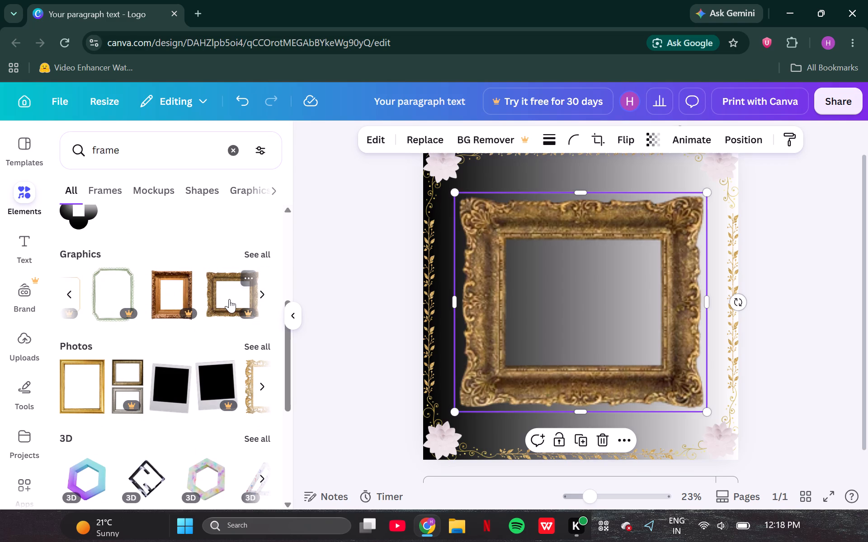
# Shrink the ornate gold frame to about half its inserted size and place it just above the page's centre.
pyautogui.moveTo(459, 194); pyautogui.dragTo(470, 205)
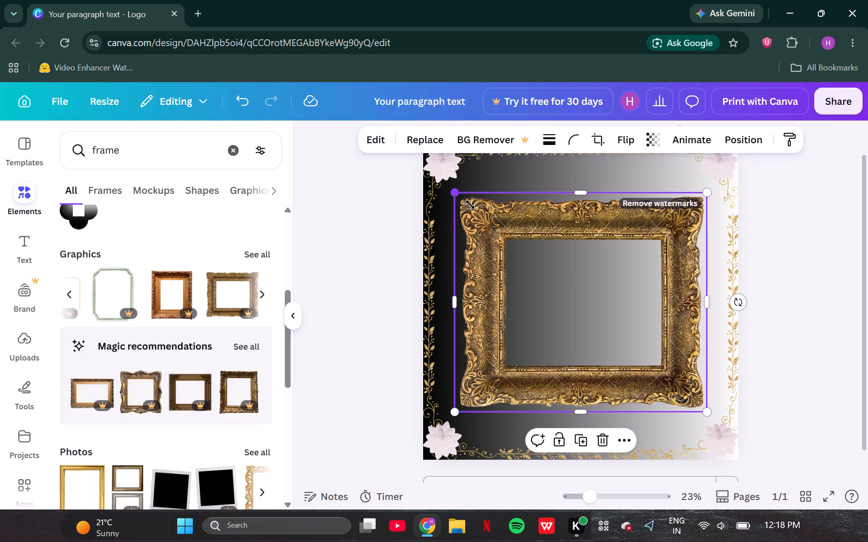
pyautogui.moveTo(470, 205); pyautogui.dragTo(573, 295)
pyautogui.moveTo(631, 337); pyautogui.dragTo(606, 306)
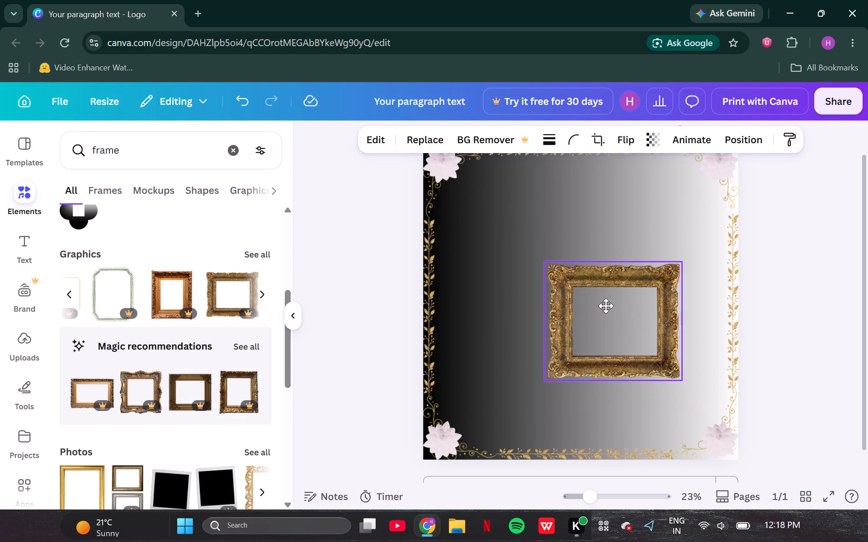
pyautogui.moveTo(606, 306); pyautogui.dragTo(572, 269)
pyautogui.click(518, 227)
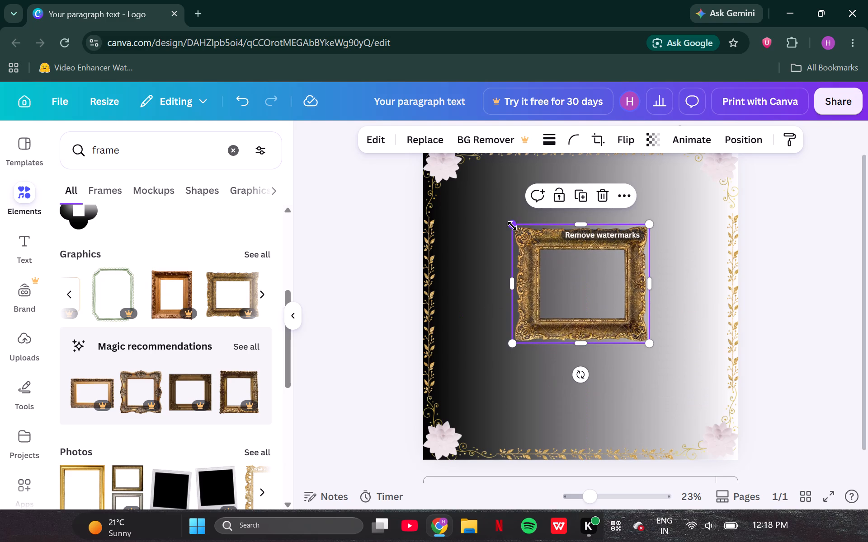
pyautogui.moveTo(512, 226); pyautogui.dragTo(522, 234)
pyautogui.moveTo(585, 308); pyautogui.dragTo(576, 310)
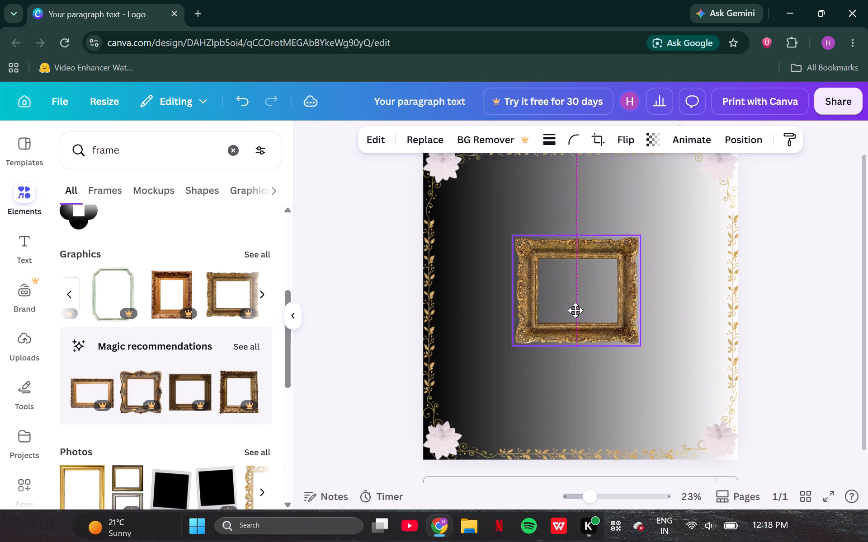
pyautogui.moveTo(576, 310); pyautogui.dragTo(576, 311)
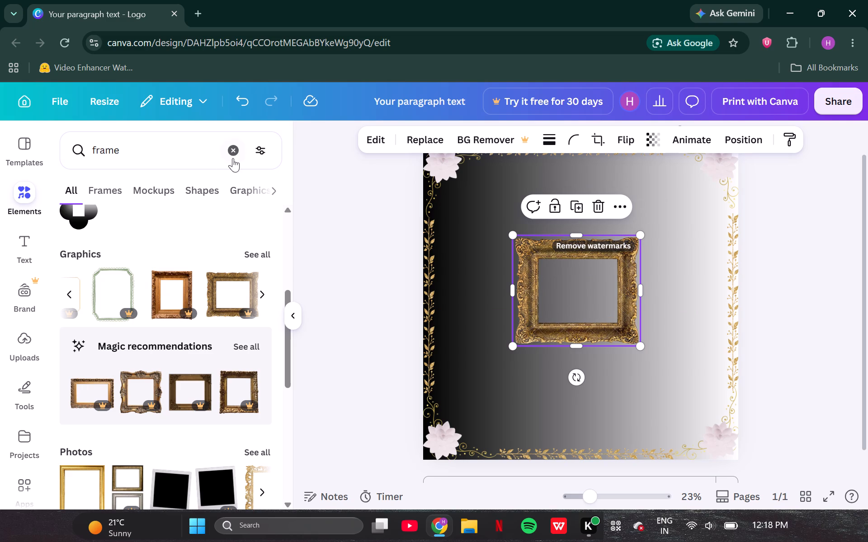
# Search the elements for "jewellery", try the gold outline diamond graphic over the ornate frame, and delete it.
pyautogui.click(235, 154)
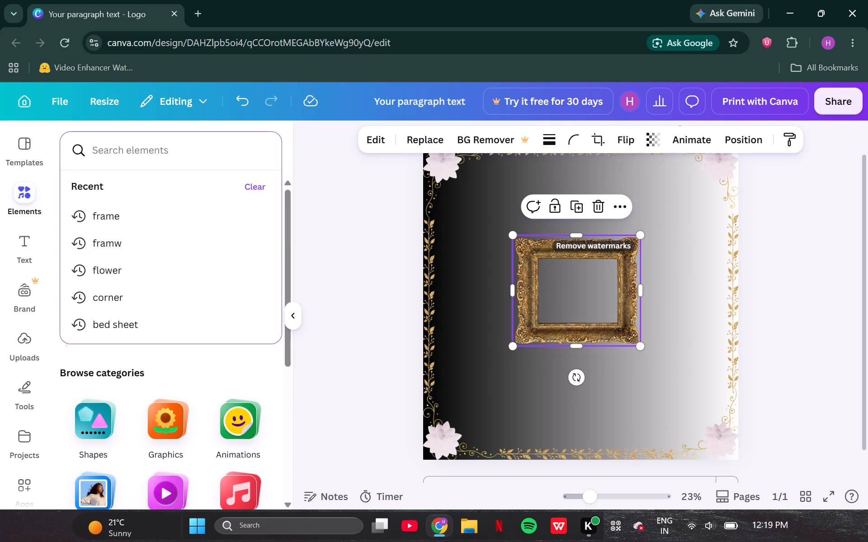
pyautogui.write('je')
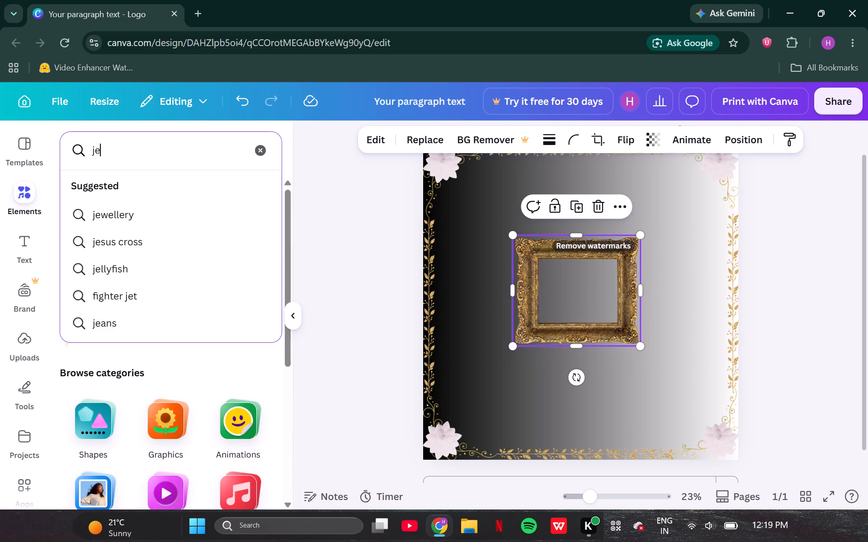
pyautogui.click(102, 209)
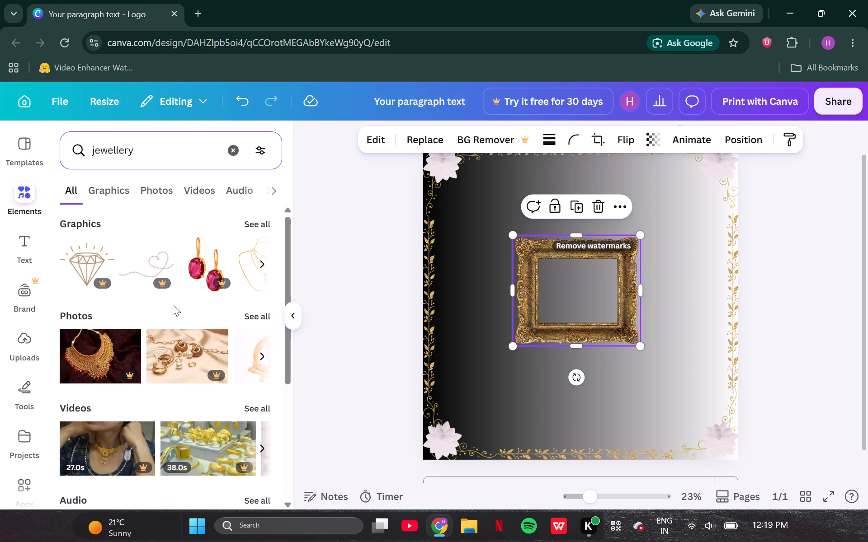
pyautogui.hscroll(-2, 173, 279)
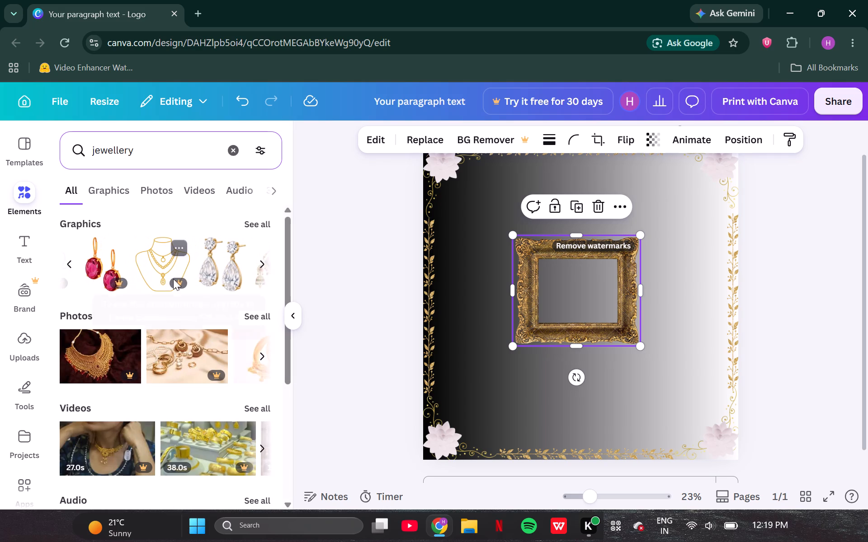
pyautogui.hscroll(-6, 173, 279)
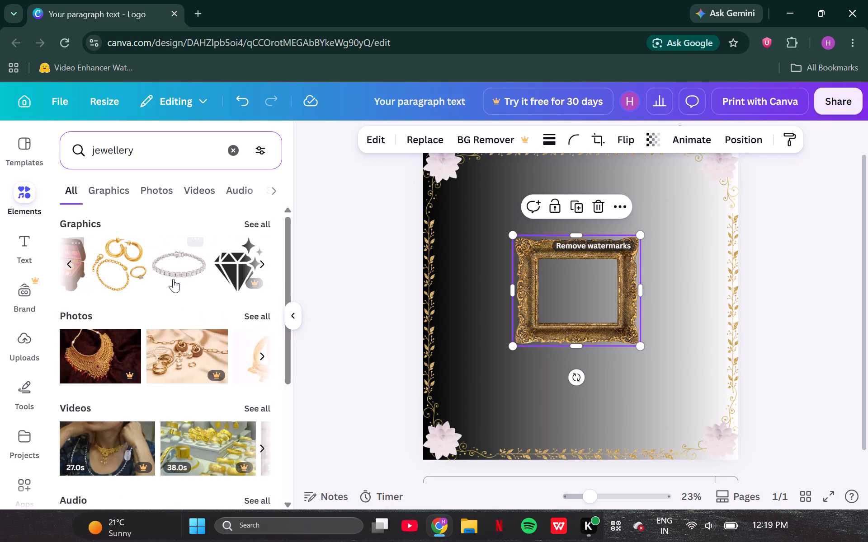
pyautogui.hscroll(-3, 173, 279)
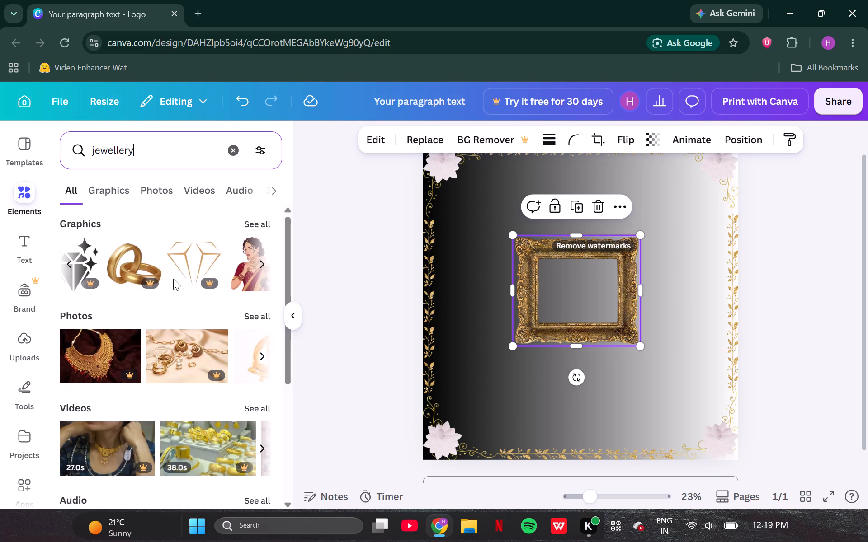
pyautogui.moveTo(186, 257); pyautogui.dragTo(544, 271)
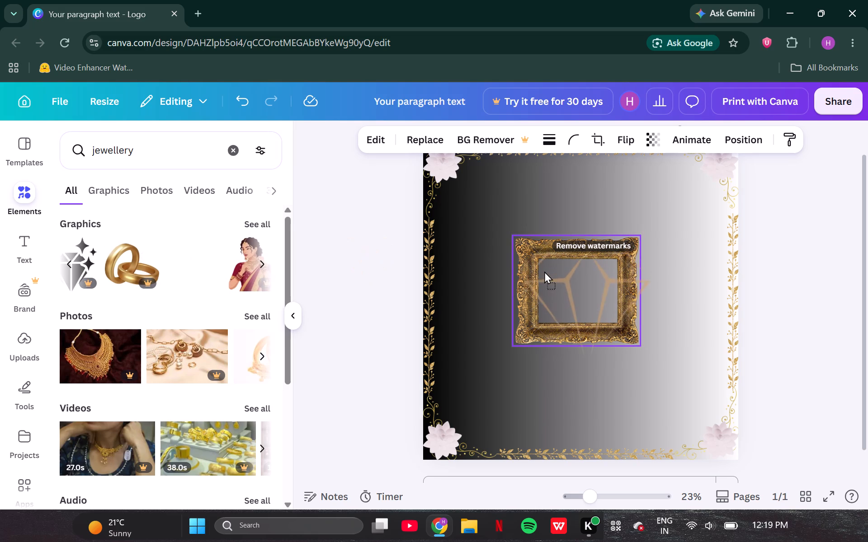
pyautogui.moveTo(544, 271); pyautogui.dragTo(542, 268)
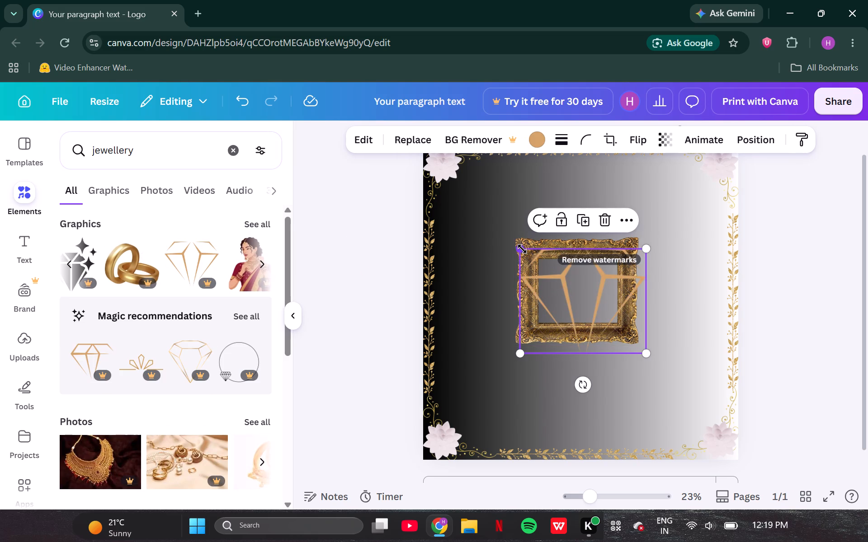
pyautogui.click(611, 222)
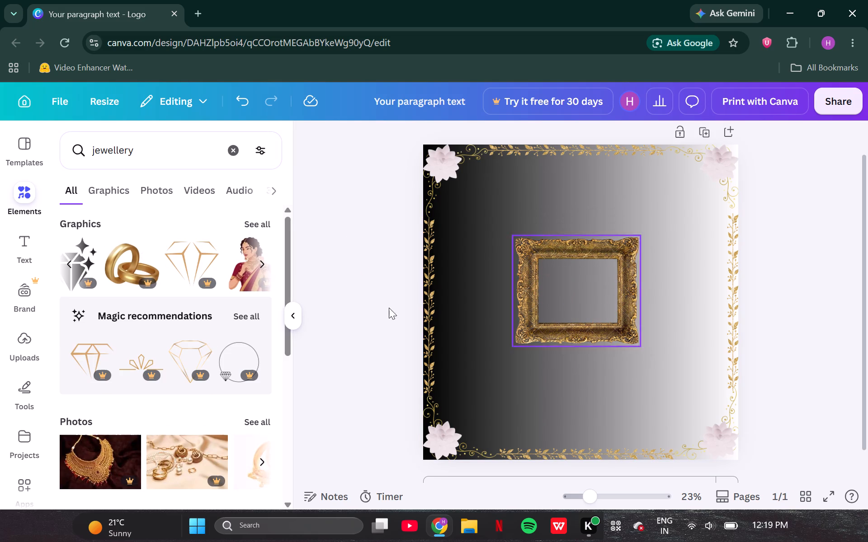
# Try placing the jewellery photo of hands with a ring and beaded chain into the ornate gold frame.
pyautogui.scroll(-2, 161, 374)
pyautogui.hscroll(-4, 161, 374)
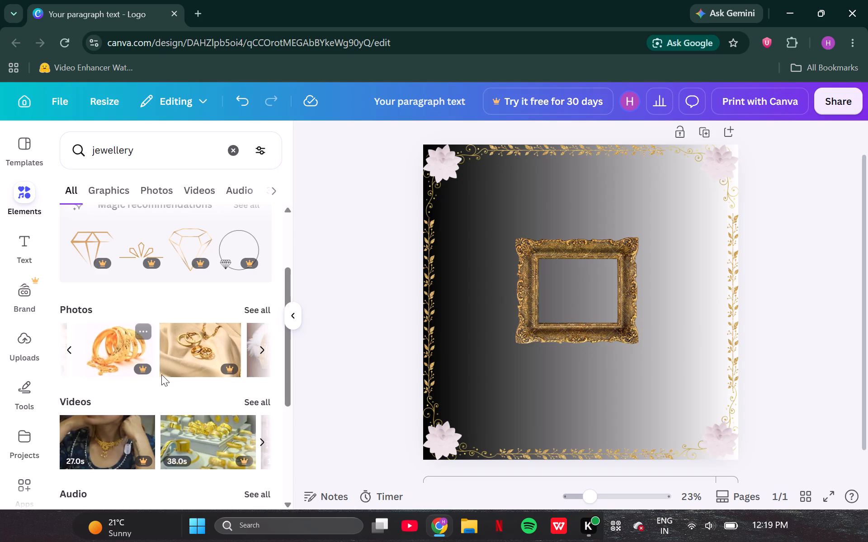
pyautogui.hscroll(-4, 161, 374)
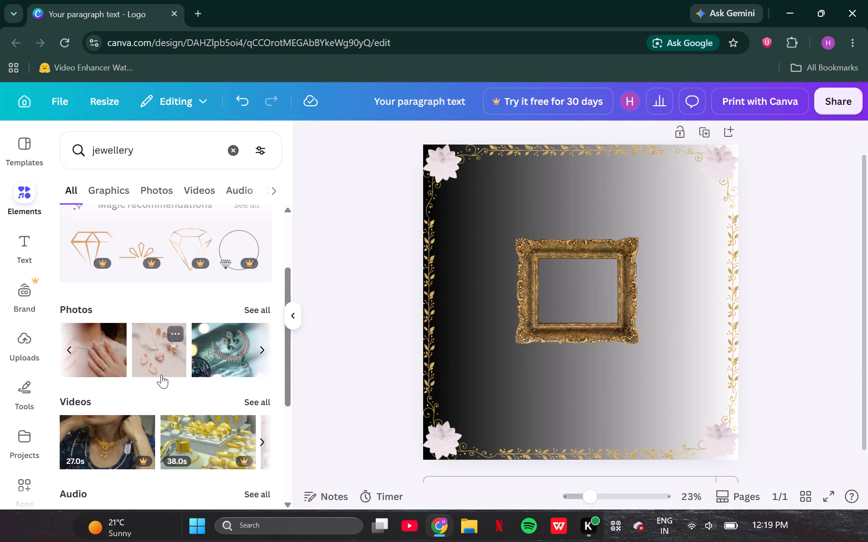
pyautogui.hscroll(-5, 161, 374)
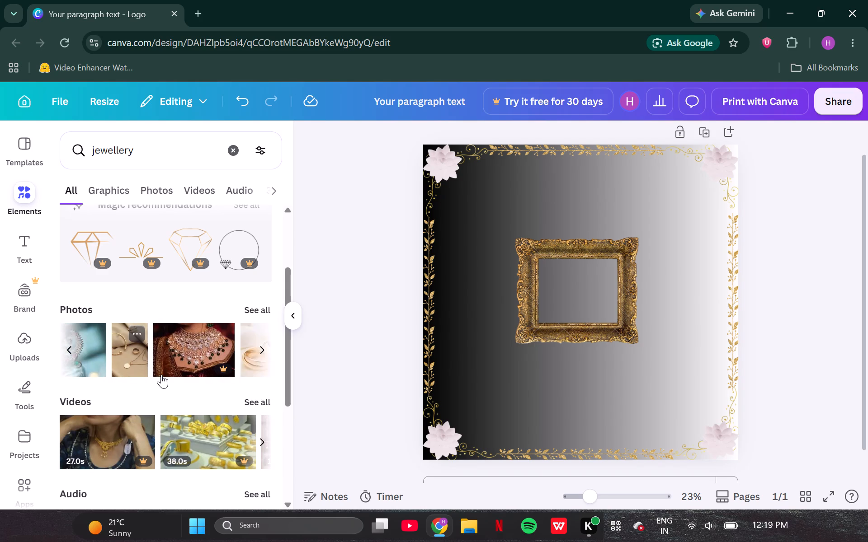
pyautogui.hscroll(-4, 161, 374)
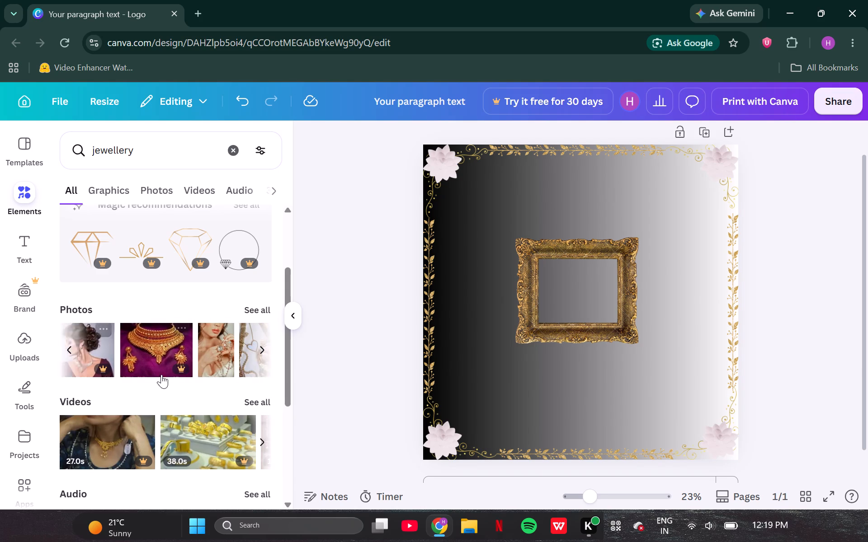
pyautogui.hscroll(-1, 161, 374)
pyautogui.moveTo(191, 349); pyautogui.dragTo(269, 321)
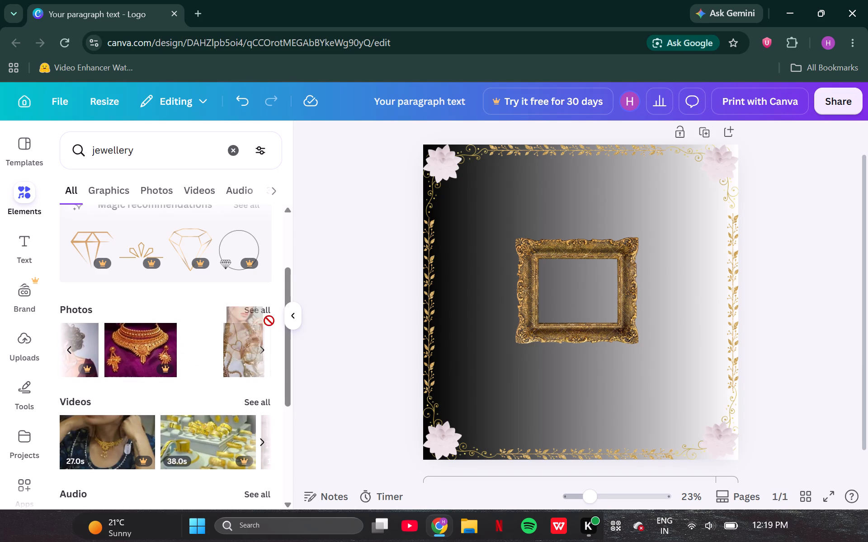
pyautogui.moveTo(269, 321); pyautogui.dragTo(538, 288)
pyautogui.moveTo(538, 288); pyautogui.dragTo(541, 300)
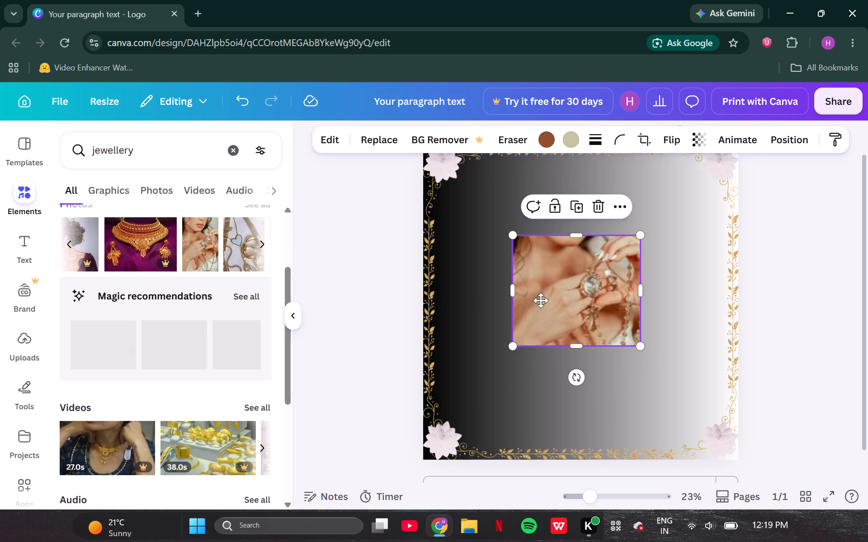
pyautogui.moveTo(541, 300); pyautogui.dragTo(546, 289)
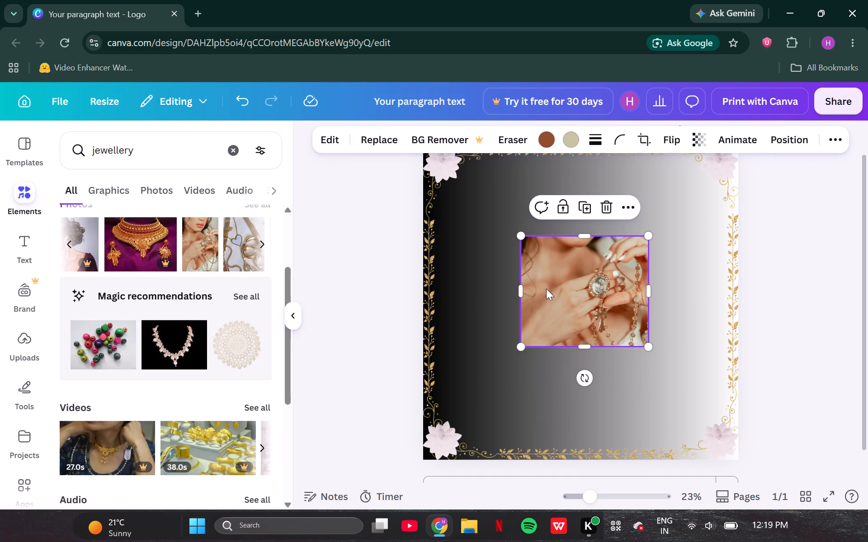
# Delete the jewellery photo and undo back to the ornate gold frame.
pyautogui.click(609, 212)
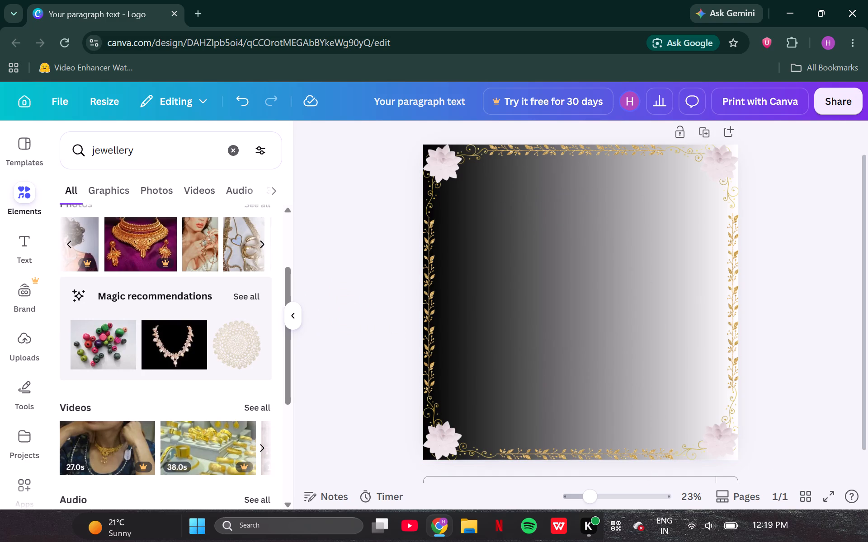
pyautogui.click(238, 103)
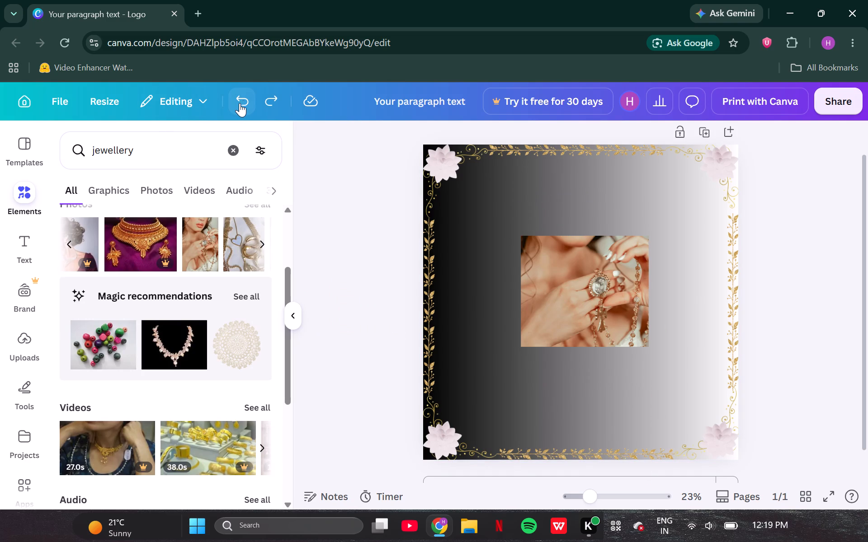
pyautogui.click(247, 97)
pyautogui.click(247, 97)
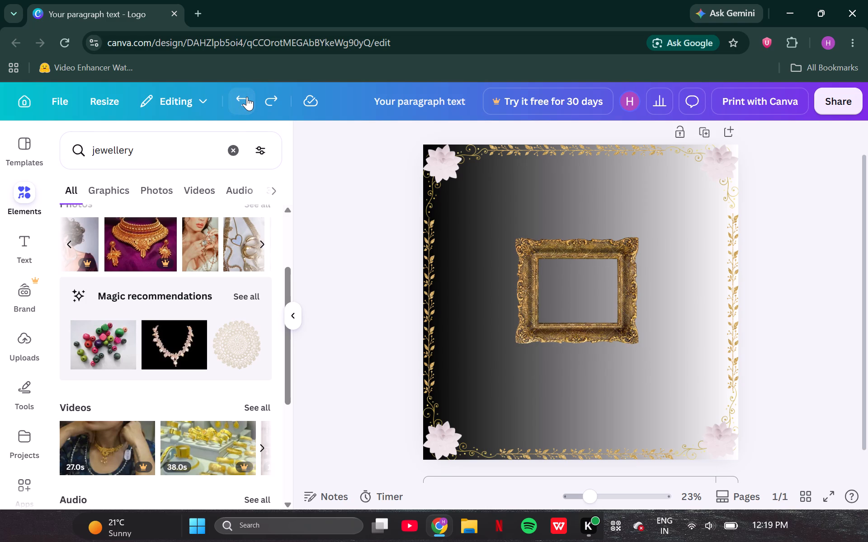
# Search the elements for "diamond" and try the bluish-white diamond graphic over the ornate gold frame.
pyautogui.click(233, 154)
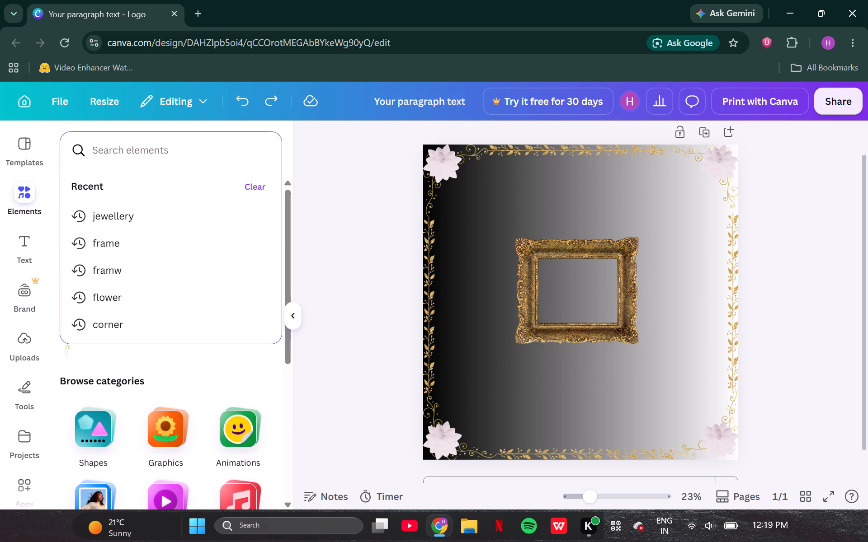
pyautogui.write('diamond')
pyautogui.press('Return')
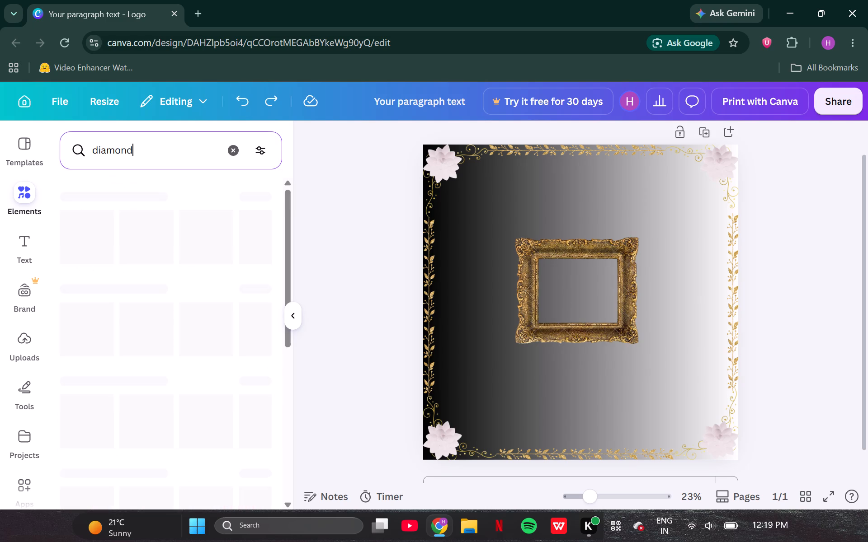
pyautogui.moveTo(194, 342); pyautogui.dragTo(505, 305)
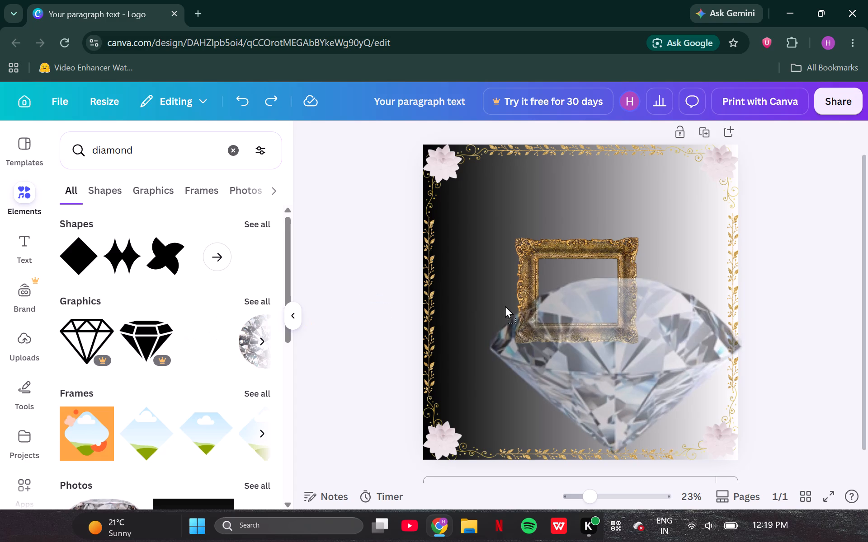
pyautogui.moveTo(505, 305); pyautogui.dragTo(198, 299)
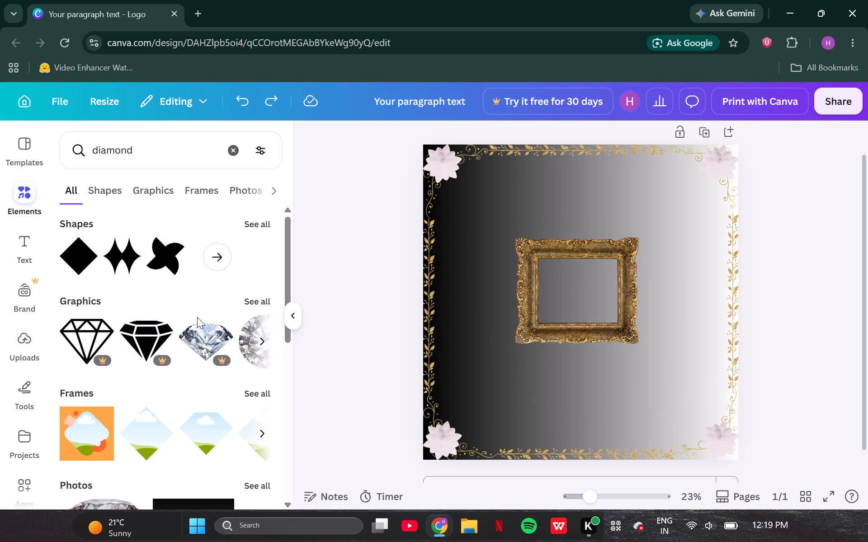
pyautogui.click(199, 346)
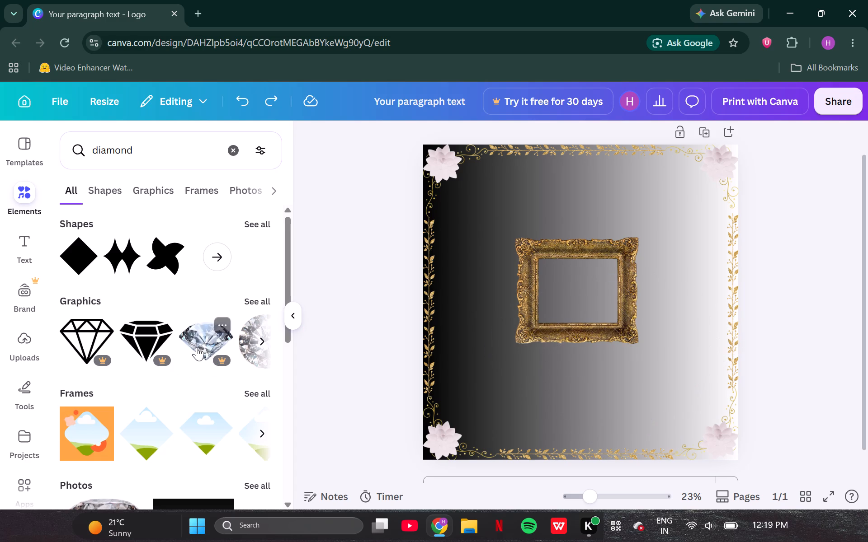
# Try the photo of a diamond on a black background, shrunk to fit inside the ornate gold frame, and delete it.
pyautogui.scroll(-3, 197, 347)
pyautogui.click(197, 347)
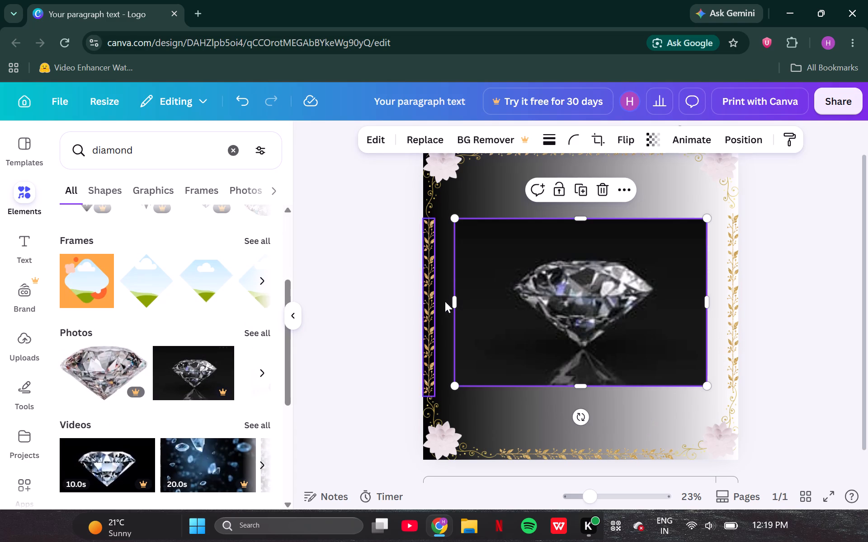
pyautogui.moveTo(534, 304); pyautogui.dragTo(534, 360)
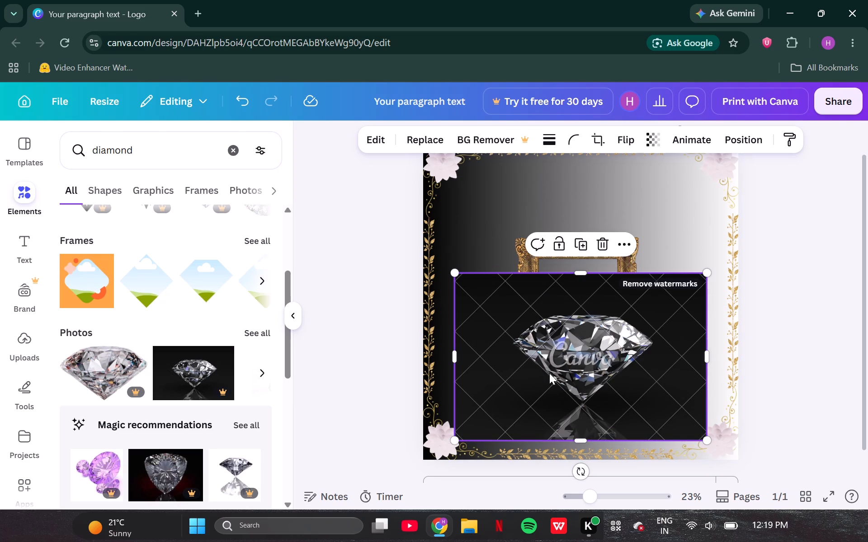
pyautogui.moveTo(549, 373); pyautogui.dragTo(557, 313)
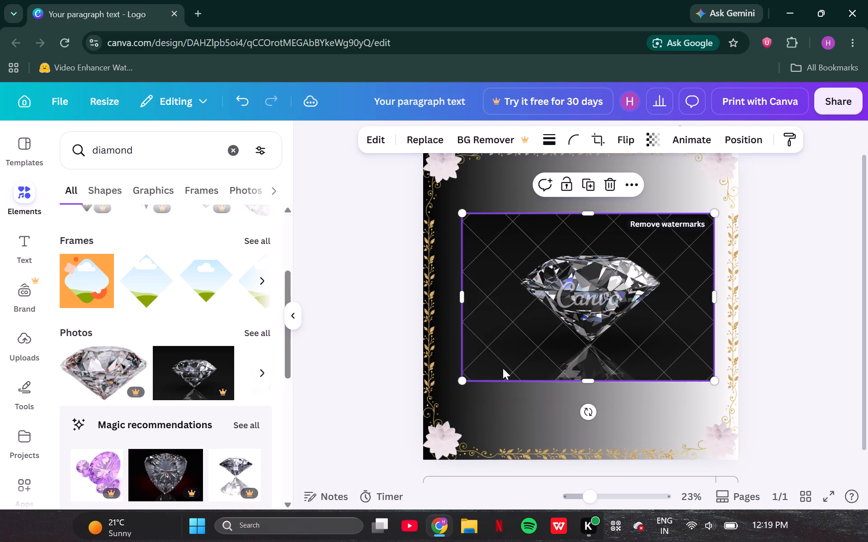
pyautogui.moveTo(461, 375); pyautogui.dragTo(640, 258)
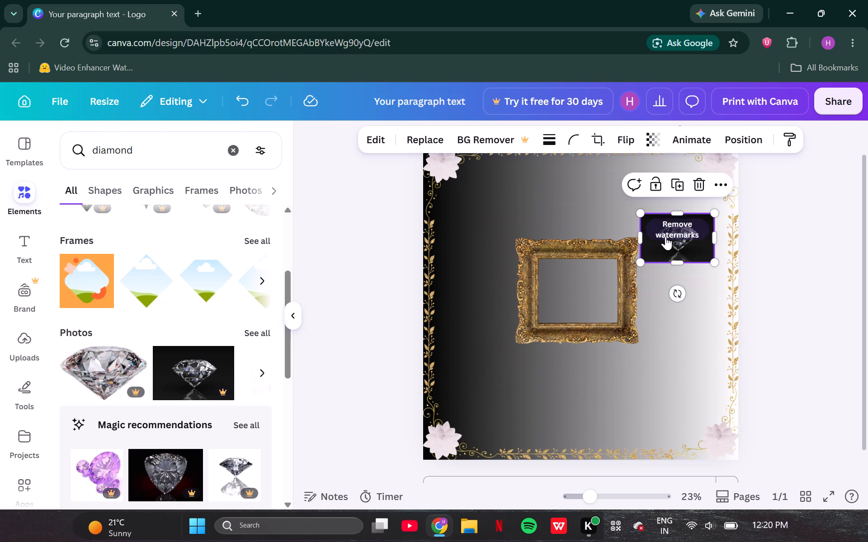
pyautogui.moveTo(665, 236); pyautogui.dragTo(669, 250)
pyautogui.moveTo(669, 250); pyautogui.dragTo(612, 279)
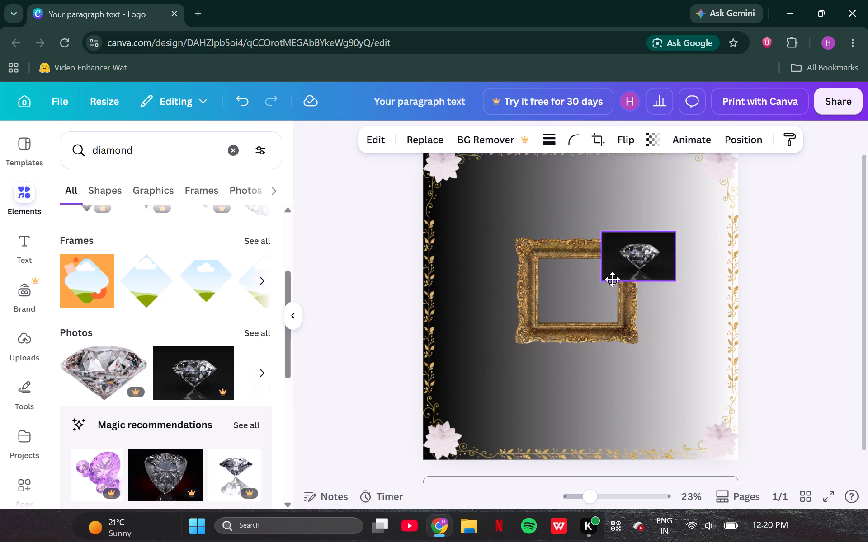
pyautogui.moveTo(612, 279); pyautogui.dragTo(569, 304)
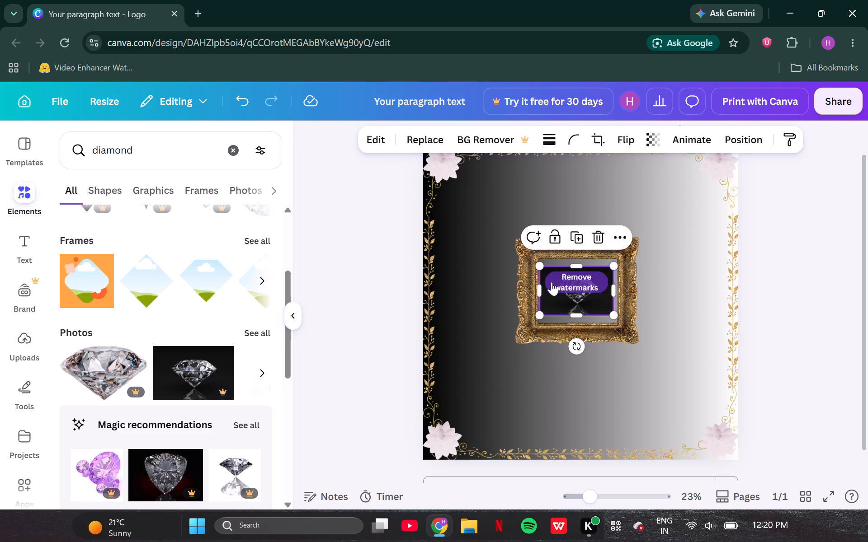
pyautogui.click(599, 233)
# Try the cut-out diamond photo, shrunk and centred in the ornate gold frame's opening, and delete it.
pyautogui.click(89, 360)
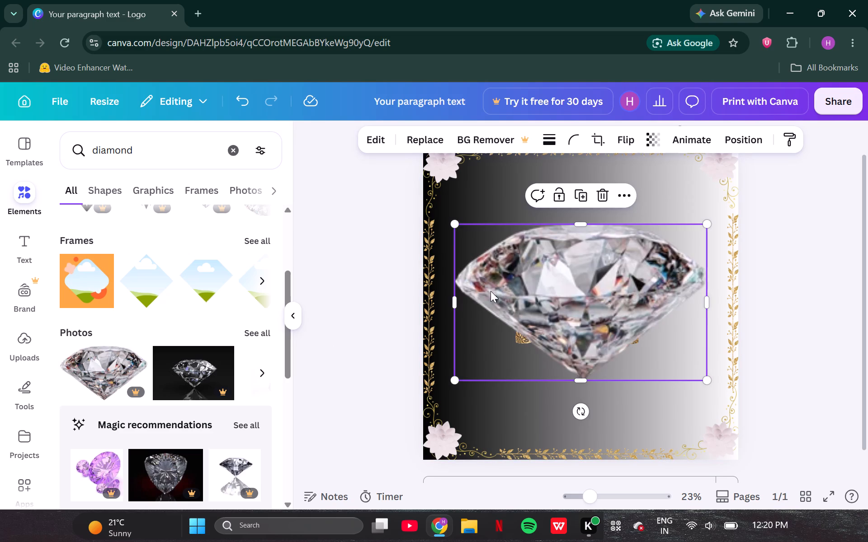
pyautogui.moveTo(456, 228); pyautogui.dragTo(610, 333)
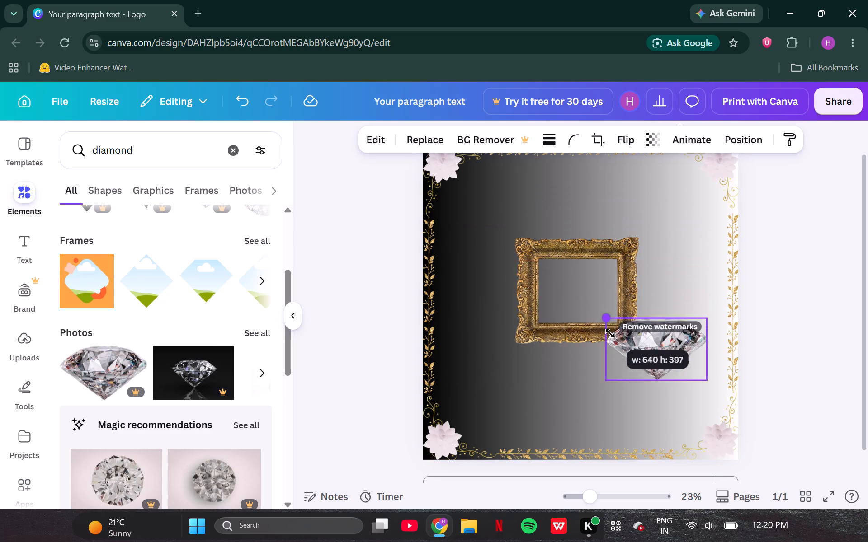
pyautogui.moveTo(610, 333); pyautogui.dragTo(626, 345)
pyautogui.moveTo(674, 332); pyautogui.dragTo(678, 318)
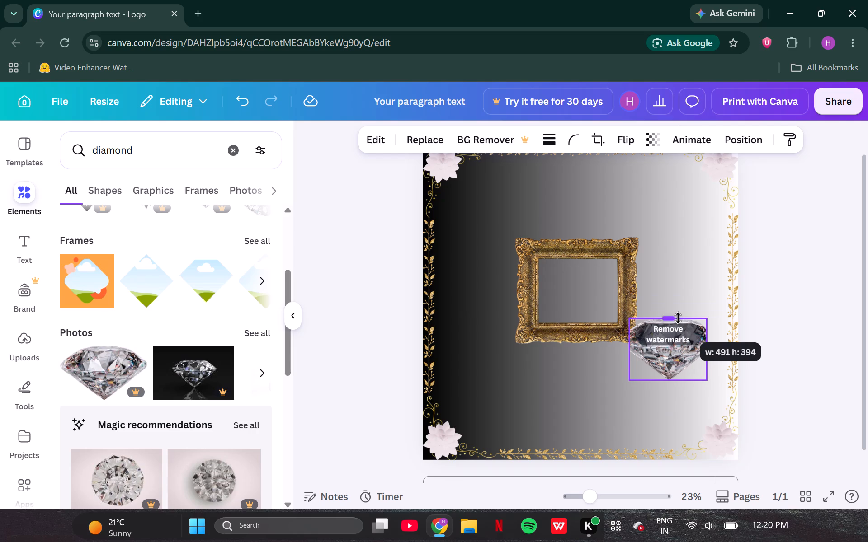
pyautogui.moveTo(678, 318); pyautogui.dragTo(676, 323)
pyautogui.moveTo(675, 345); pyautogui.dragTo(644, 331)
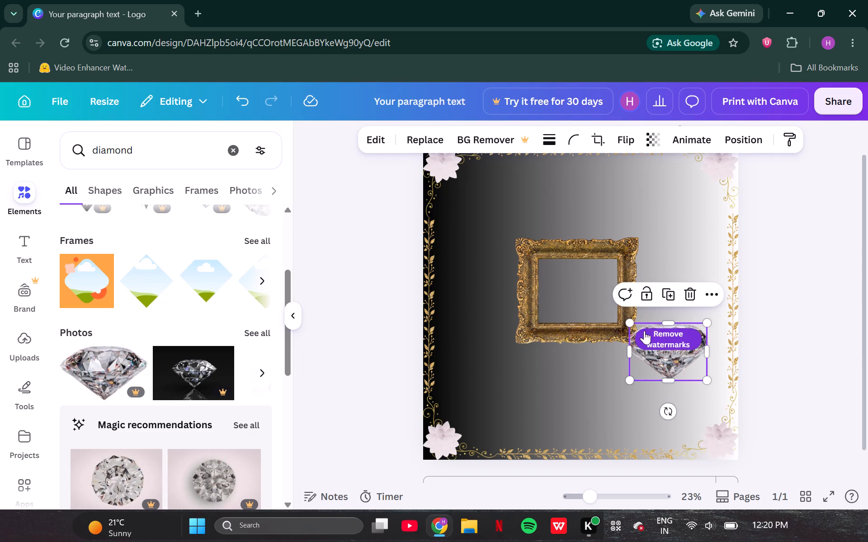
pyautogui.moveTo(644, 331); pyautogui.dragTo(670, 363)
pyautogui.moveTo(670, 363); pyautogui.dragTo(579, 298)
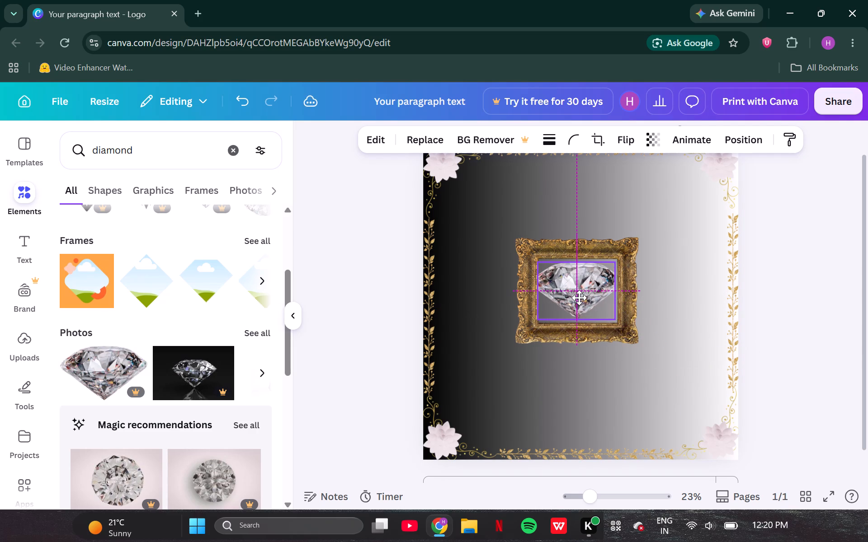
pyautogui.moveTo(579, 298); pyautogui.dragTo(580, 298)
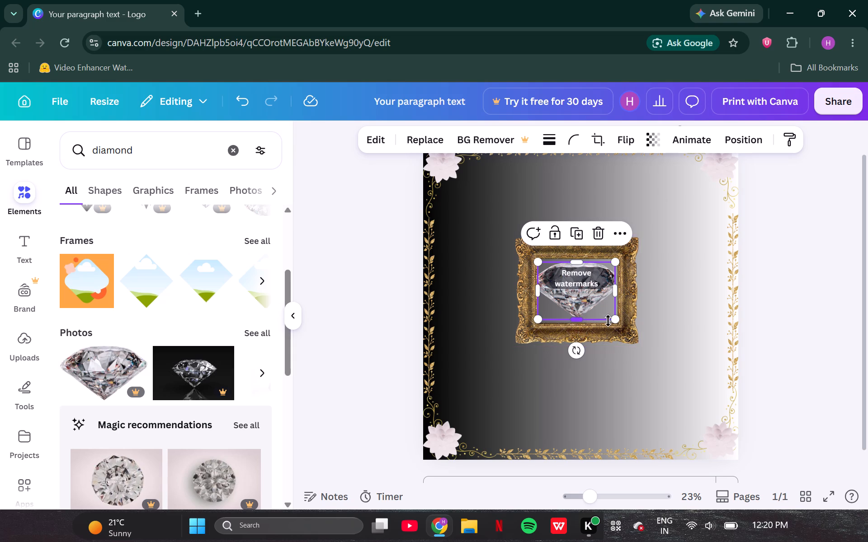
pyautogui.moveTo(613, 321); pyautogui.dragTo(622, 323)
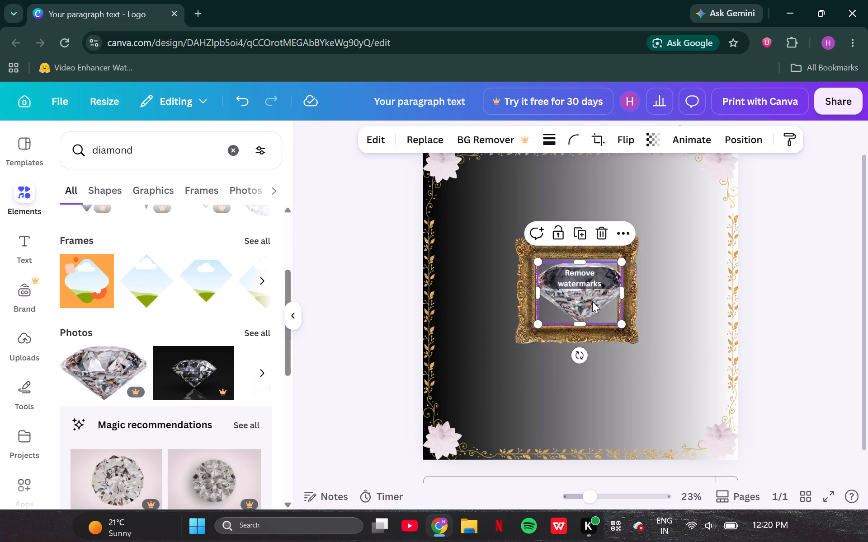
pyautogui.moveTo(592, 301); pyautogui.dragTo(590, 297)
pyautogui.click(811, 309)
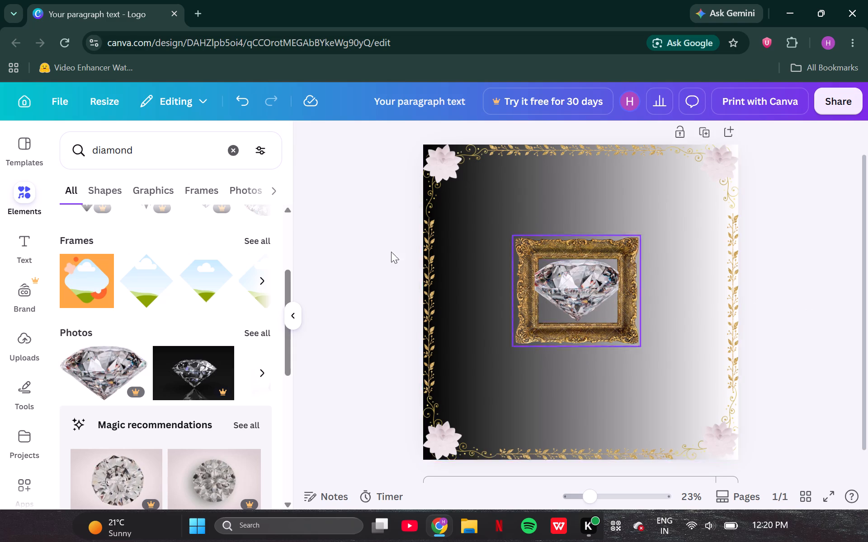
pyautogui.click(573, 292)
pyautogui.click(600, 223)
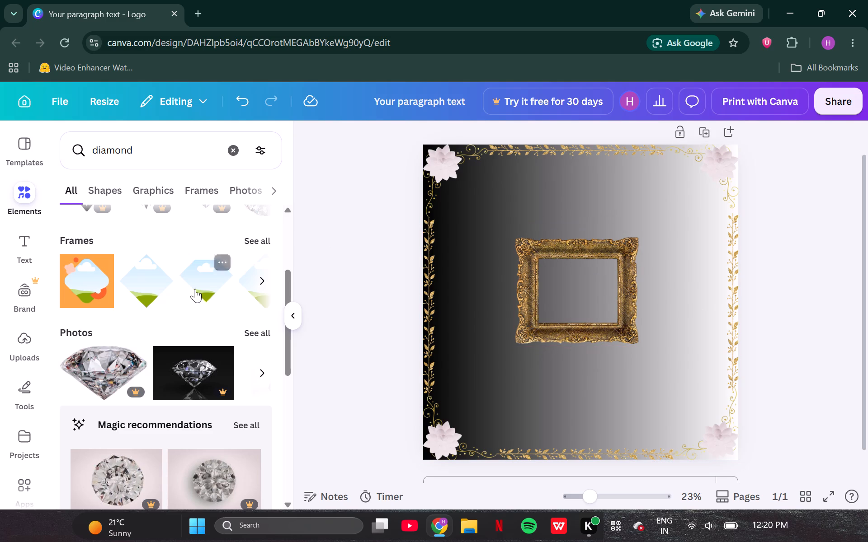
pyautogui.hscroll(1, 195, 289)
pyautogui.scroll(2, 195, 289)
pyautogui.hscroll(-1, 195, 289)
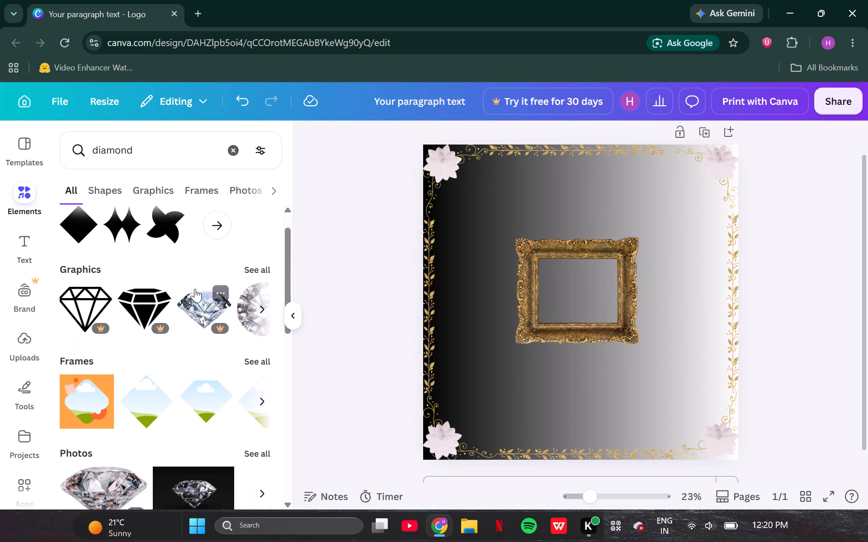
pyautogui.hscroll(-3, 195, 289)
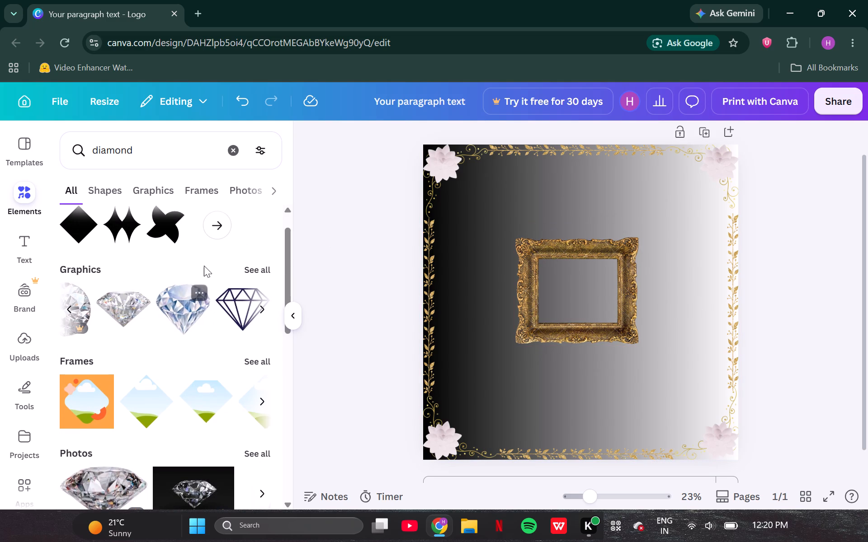
# Search the elements for "jewellery" again.
pyautogui.click(236, 141)
pyautogui.click(117, 248)
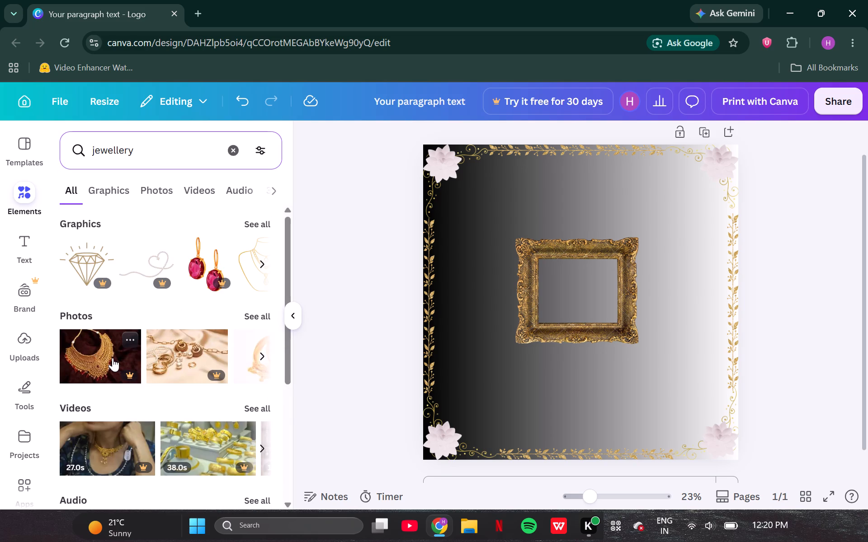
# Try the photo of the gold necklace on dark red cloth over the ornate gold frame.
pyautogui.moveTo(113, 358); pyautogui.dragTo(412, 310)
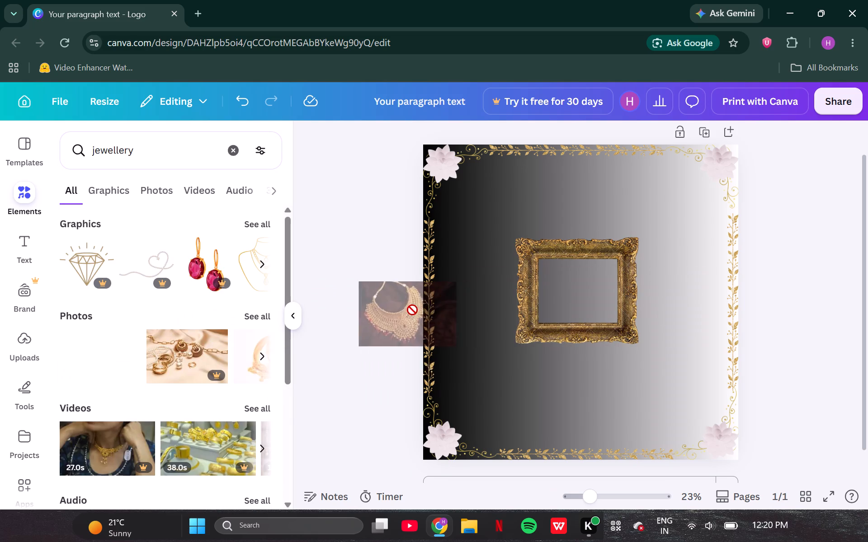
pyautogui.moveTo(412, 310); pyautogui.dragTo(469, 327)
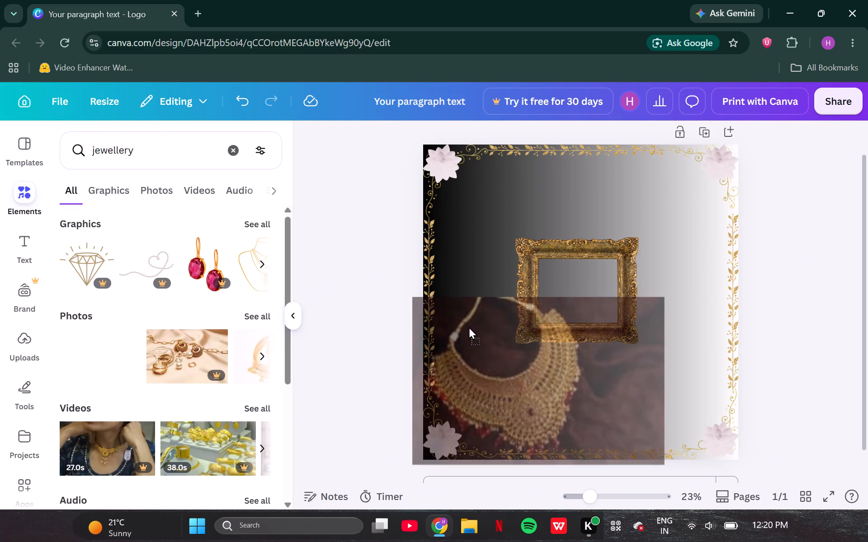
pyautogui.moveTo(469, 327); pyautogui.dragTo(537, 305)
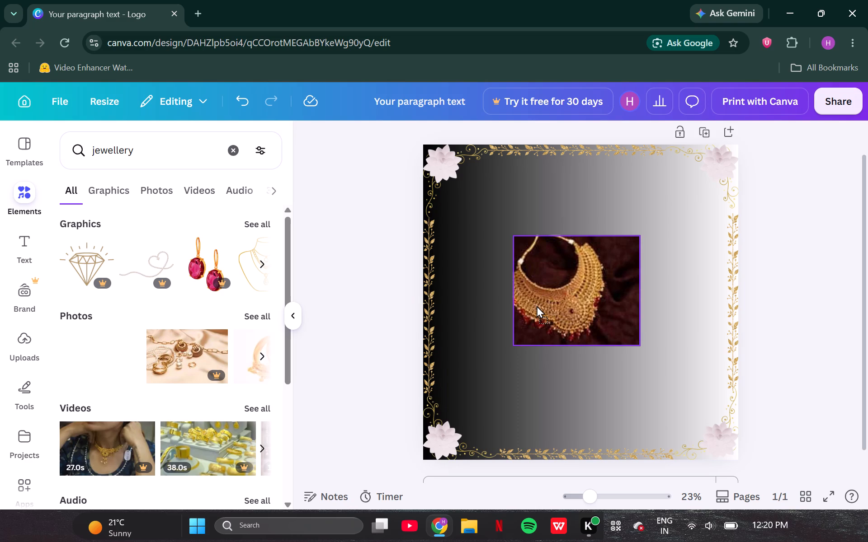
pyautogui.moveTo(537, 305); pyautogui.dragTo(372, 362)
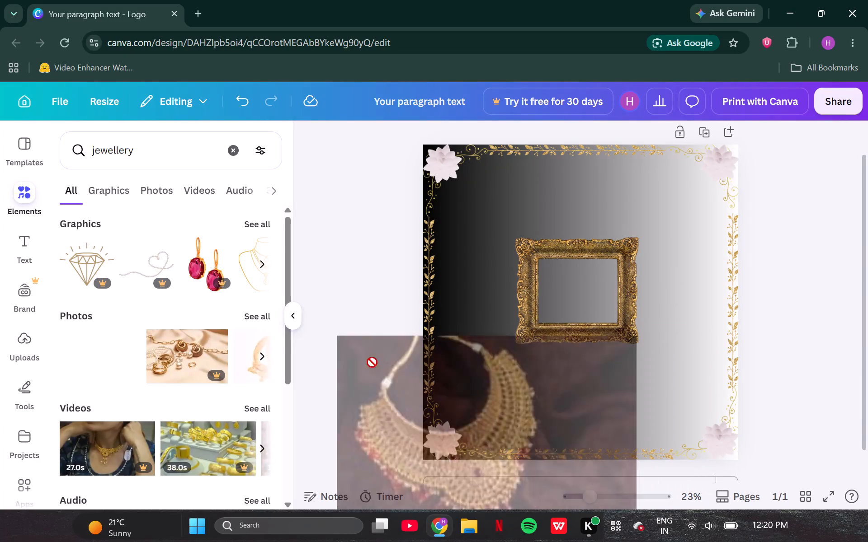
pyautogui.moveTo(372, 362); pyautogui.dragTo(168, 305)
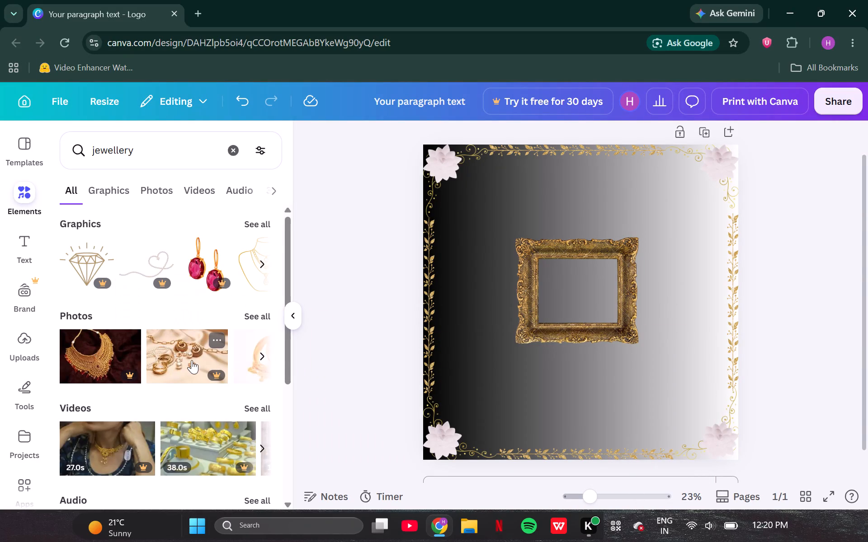
# Insert the photo of gold earrings, pearls and a chain on cream satin, shrink it and place it over the ornate frame's opening.
pyautogui.click(189, 362)
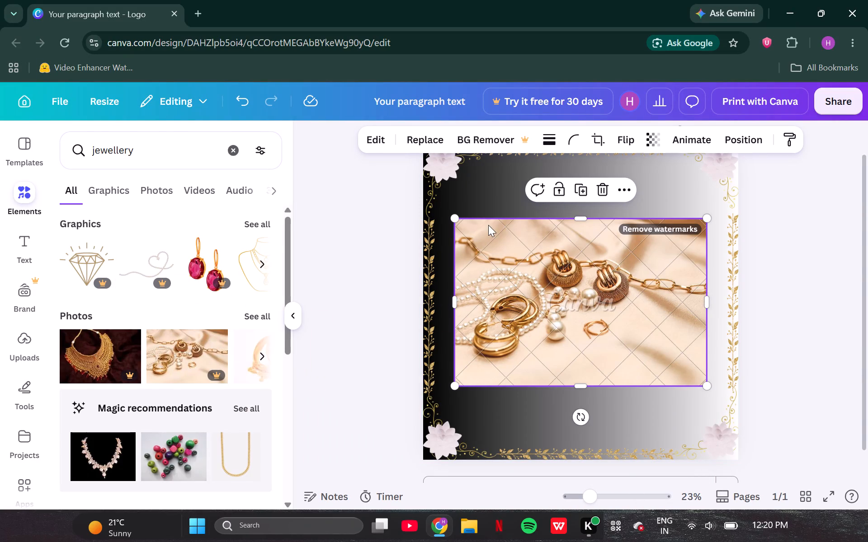
pyautogui.moveTo(455, 221); pyautogui.dragTo(575, 280)
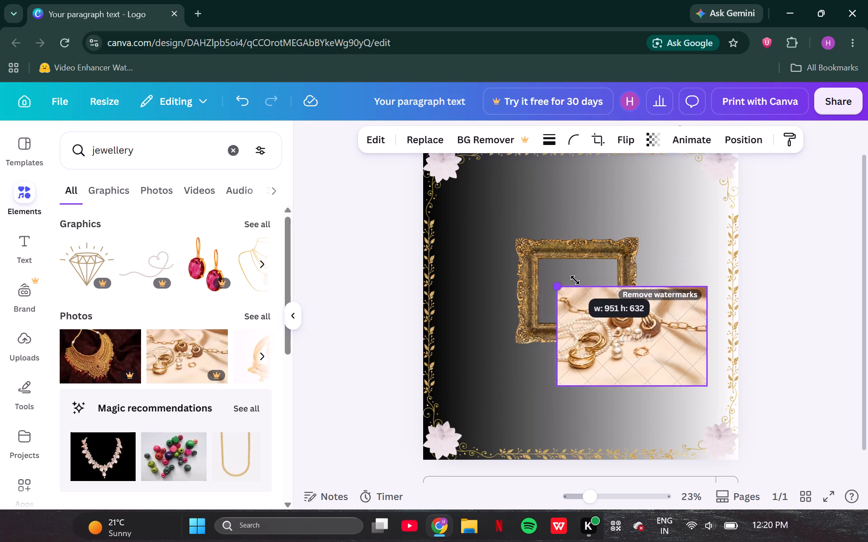
pyautogui.moveTo(575, 280); pyautogui.dragTo(625, 309)
pyautogui.moveTo(660, 347); pyautogui.dragTo(596, 294)
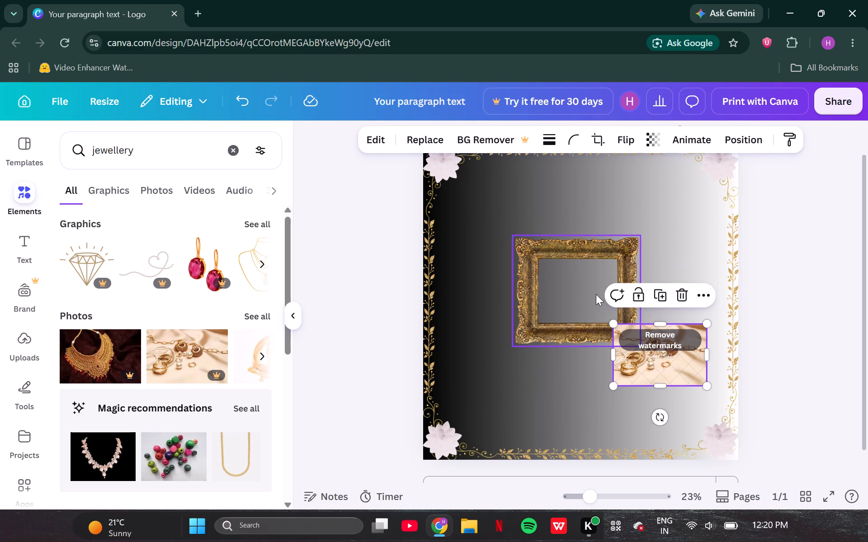
pyautogui.moveTo(596, 294); pyautogui.dragTo(673, 380)
pyautogui.moveTo(674, 360); pyautogui.dragTo(619, 310)
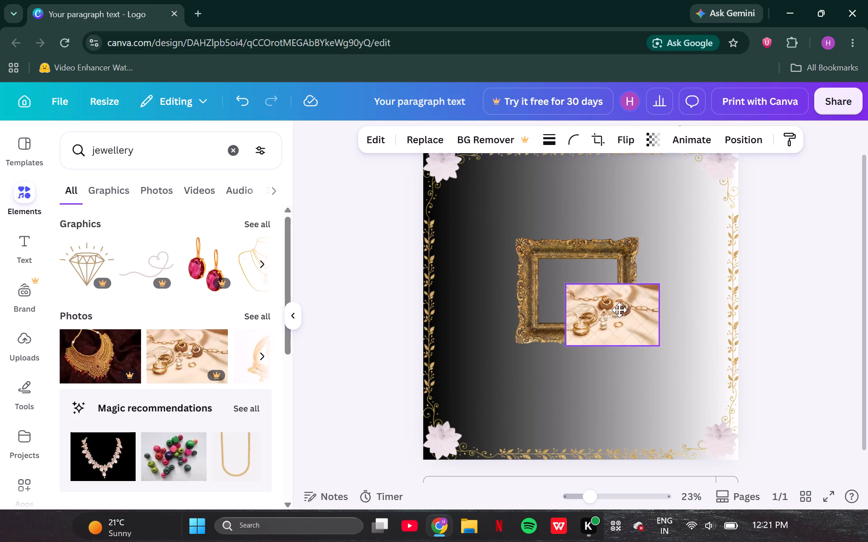
pyautogui.moveTo(619, 310); pyautogui.dragTo(594, 294)
pyautogui.click(372, 294)
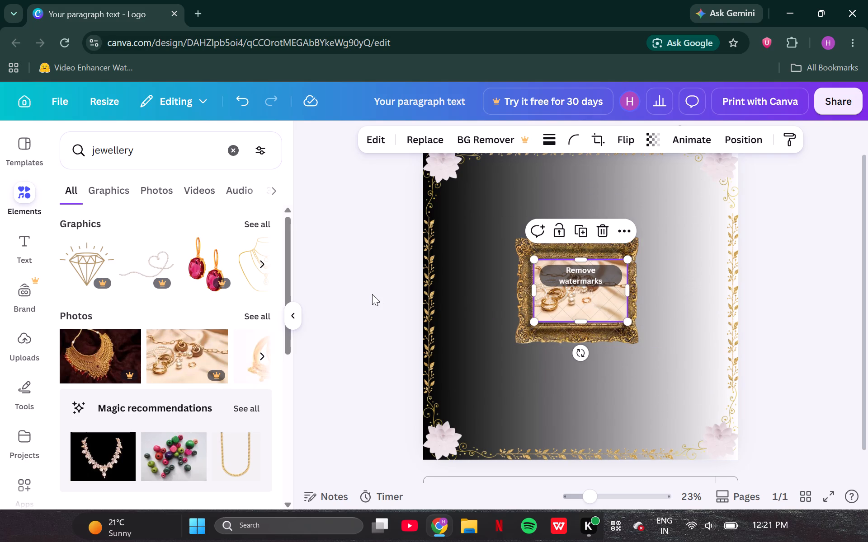
# Shrink the gold earrings photo and extend its bottom edge so it fits the ornate gold frame's opening.
pyautogui.click(620, 316)
pyautogui.moveTo(630, 321); pyautogui.dragTo(626, 321)
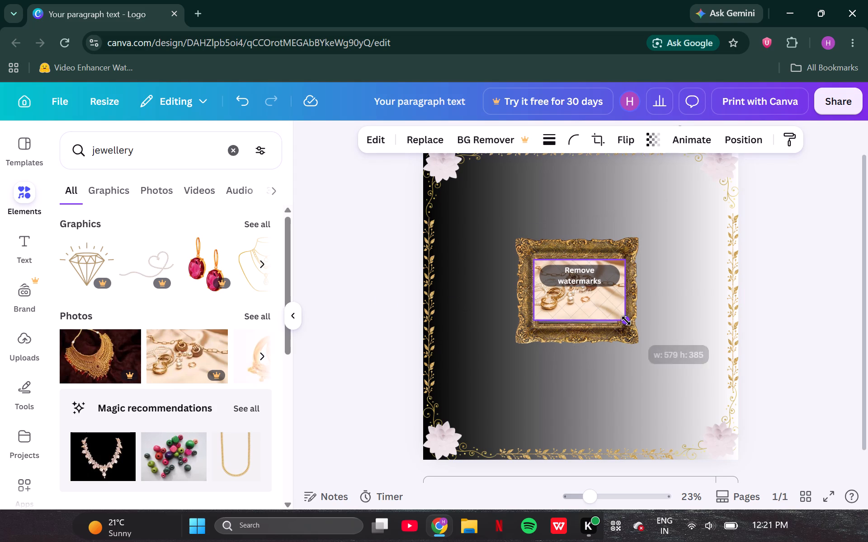
pyautogui.moveTo(626, 321); pyautogui.dragTo(618, 321)
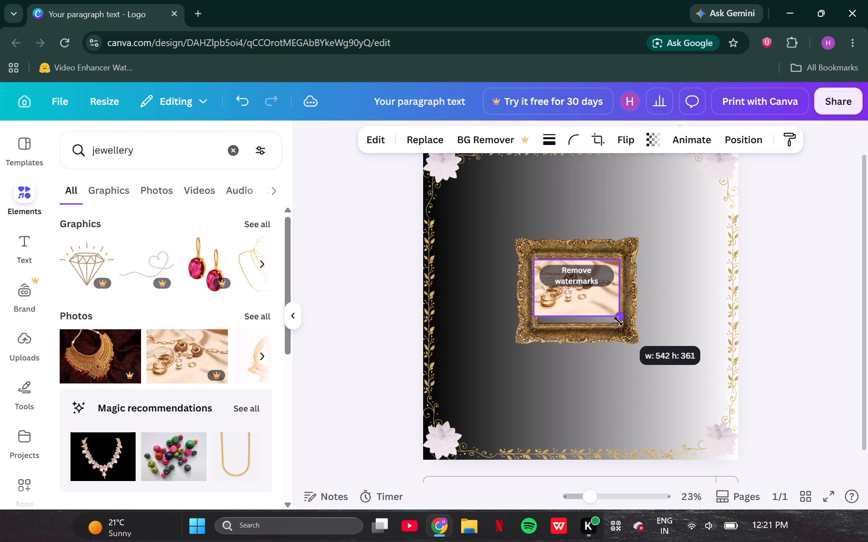
pyautogui.moveTo(618, 321); pyautogui.dragTo(619, 322)
pyautogui.moveTo(580, 318); pyautogui.dragTo(578, 325)
pyautogui.click(464, 316)
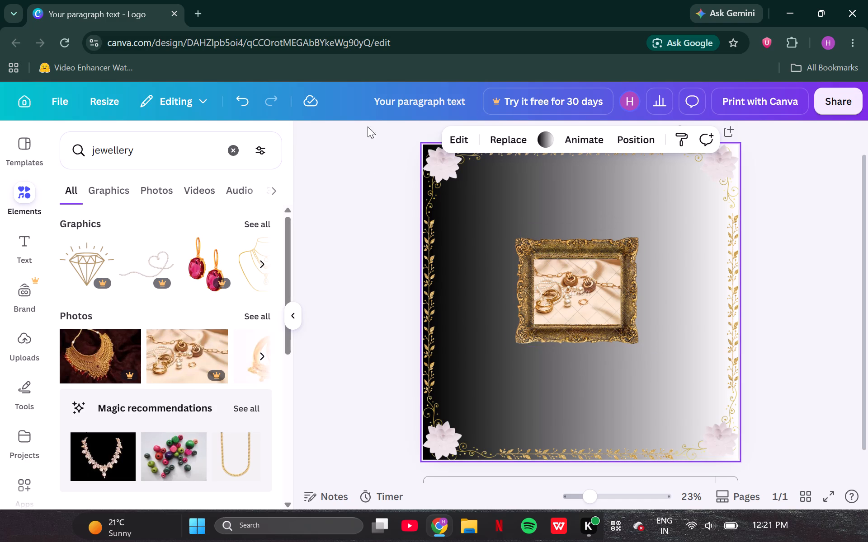
# Add a text box reading "SINGH JEWELLERY HOUSE".
pyautogui.click(238, 152)
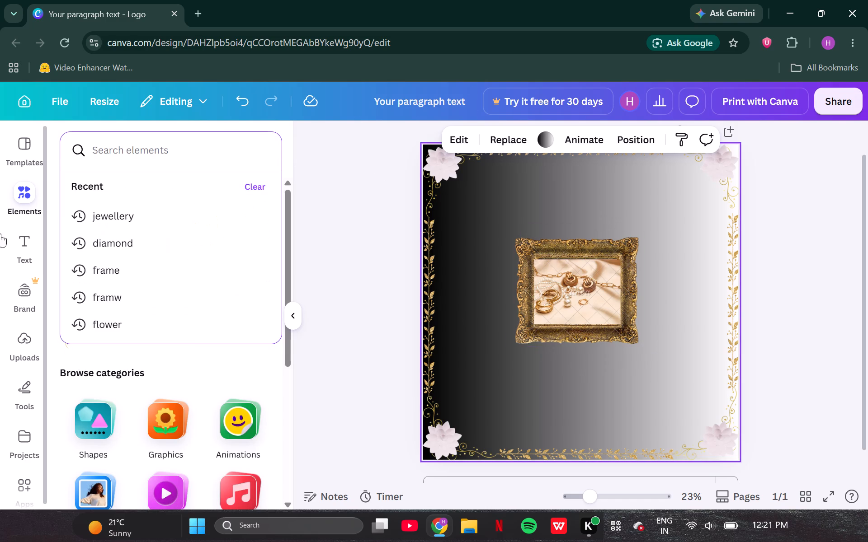
pyautogui.click(20, 250)
pyautogui.click(188, 197)
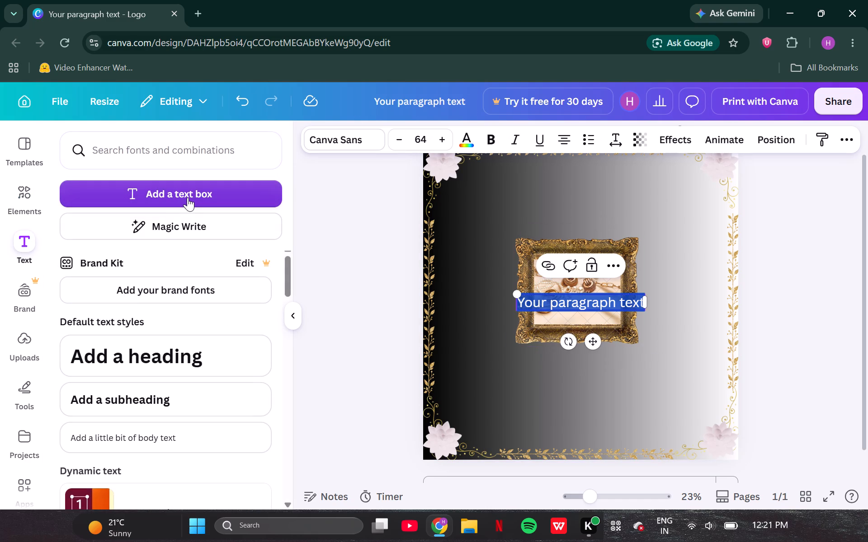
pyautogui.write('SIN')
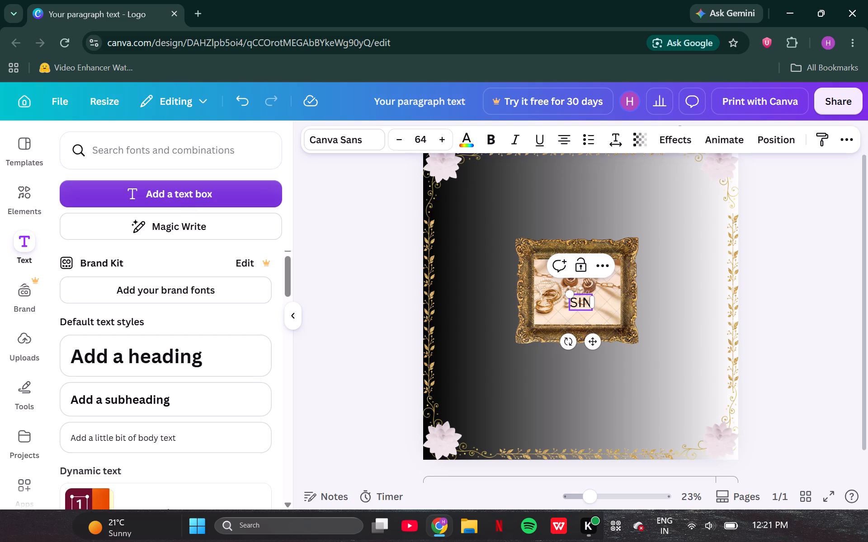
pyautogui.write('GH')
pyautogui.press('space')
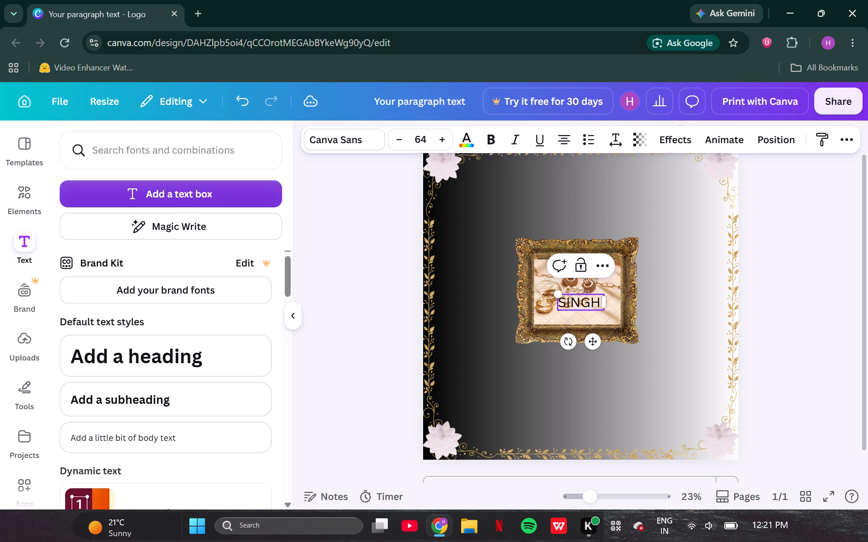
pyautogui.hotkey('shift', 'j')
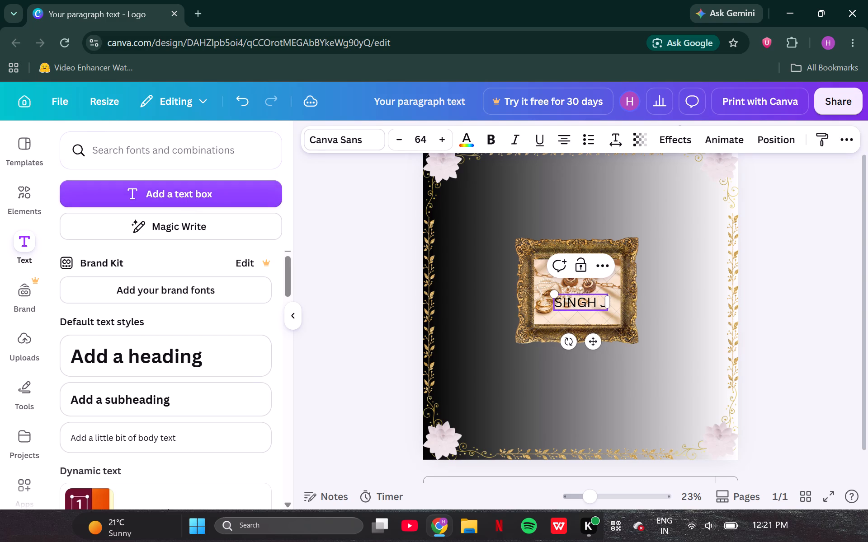
pyautogui.click(116, 147)
pyautogui.click(589, 304)
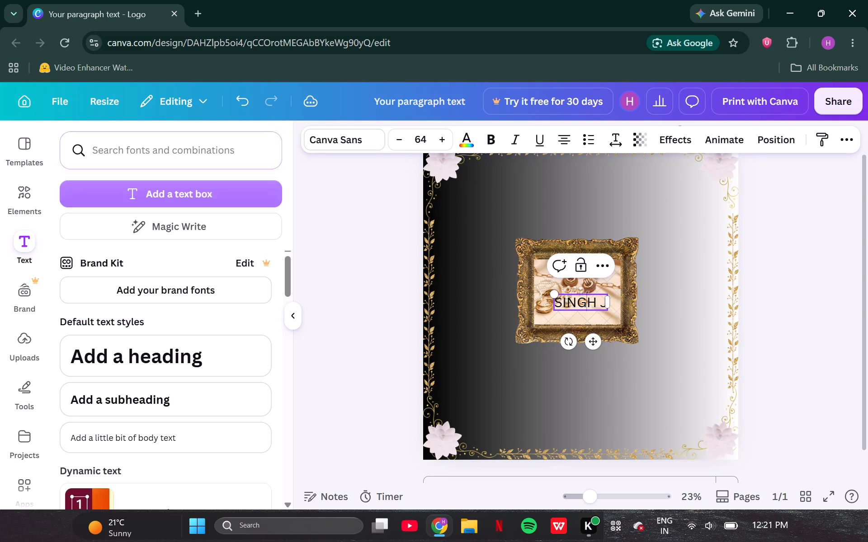
pyautogui.click(227, 155)
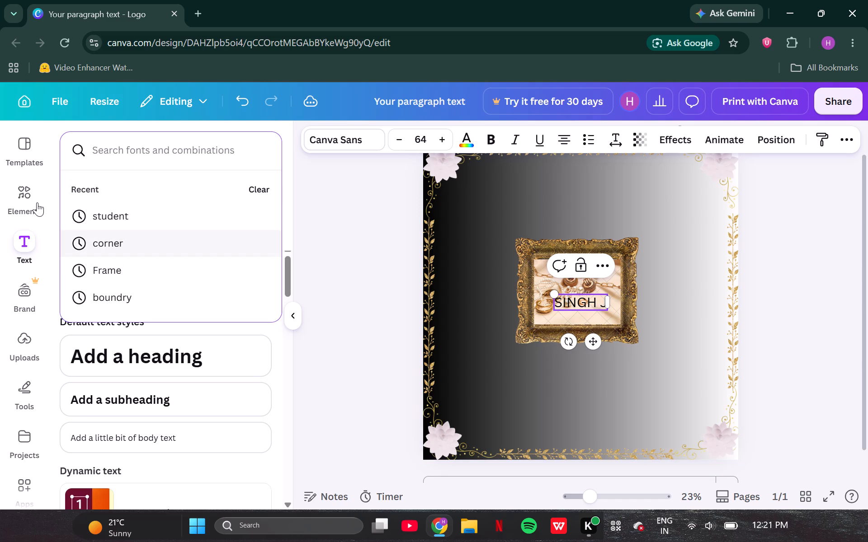
pyautogui.click(37, 202)
pyautogui.click(142, 154)
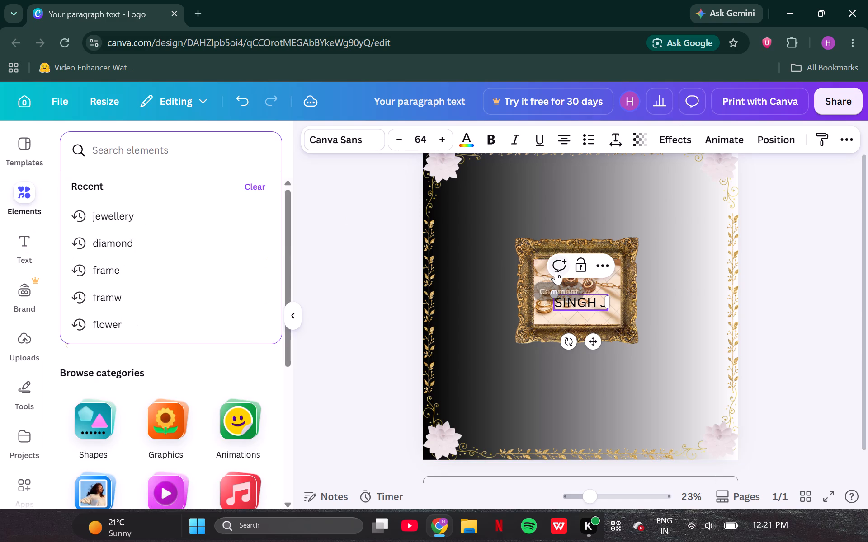
pyautogui.click(587, 301)
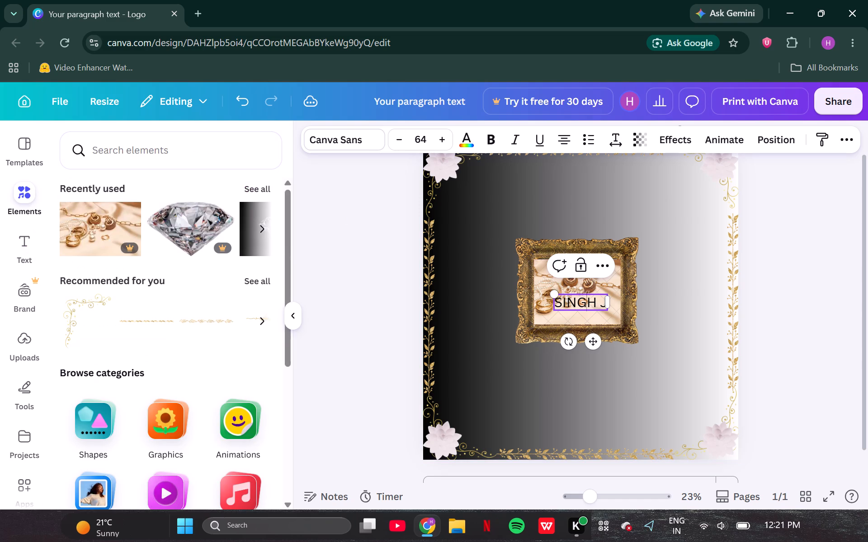
pyautogui.click(599, 304)
pyautogui.click(603, 303)
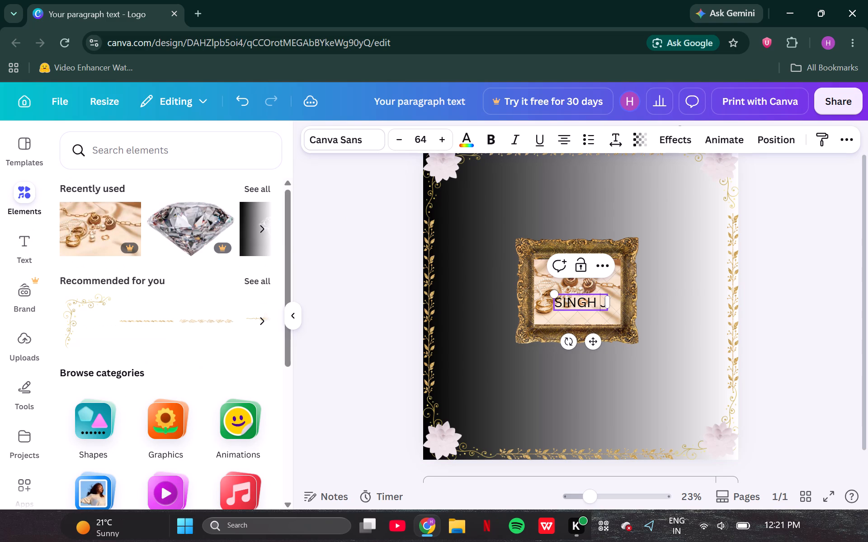
pyautogui.click(605, 304)
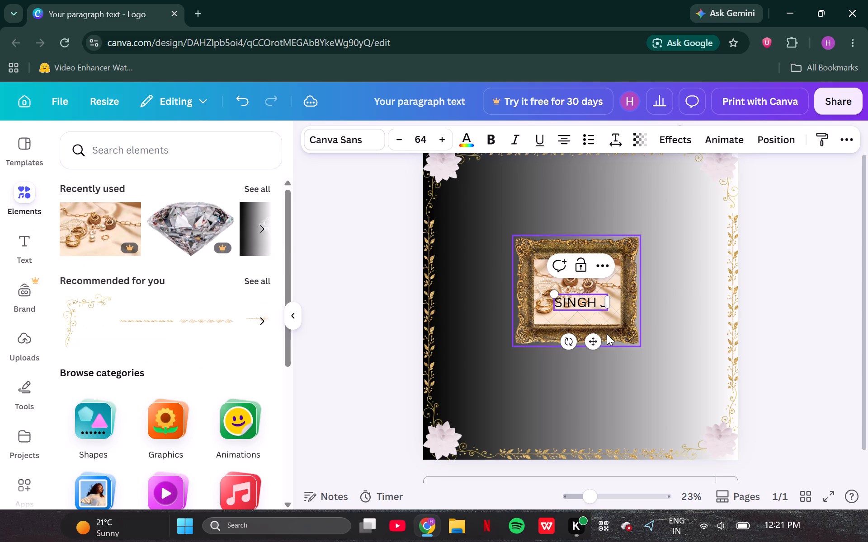
pyautogui.write('EVE')
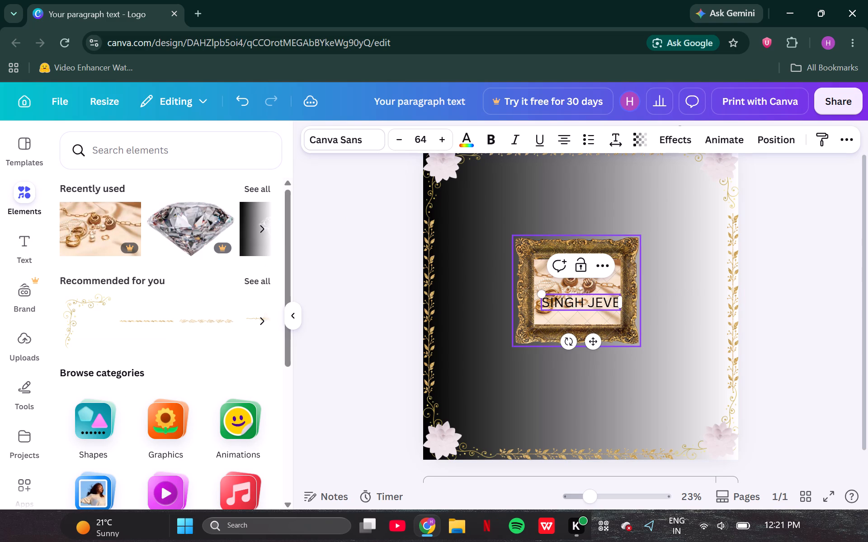
pyautogui.hotkey('shift', 'BackSpace')
pyautogui.hotkey('shift', 'BackSpace')
pyautogui.hotkey('shift', 'BackSpace')
pyautogui.write('EWELLERY HOUSE')
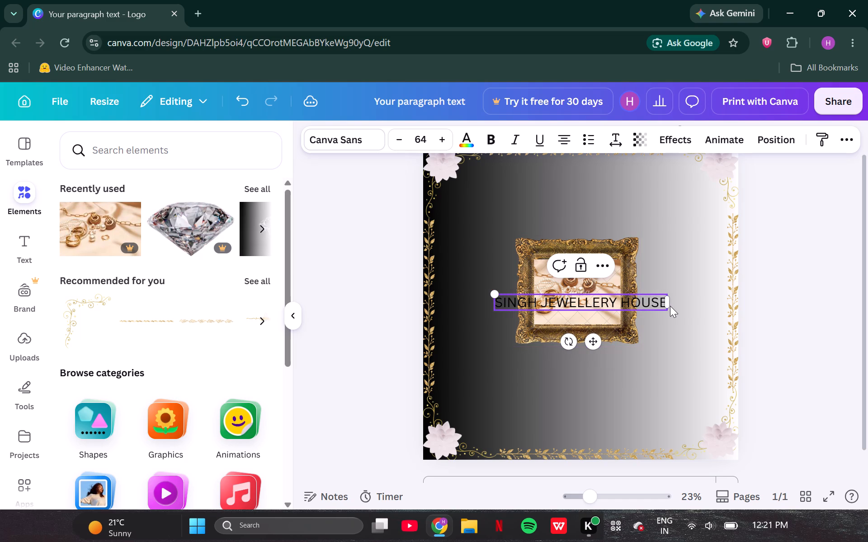
# Enlarge the "SINGH JEWELLERY HOUSE" text to size 76.8 and move it above the ornate gold frame, roughly centred.
pyautogui.moveTo(495, 294); pyautogui.dragTo(572, 340)
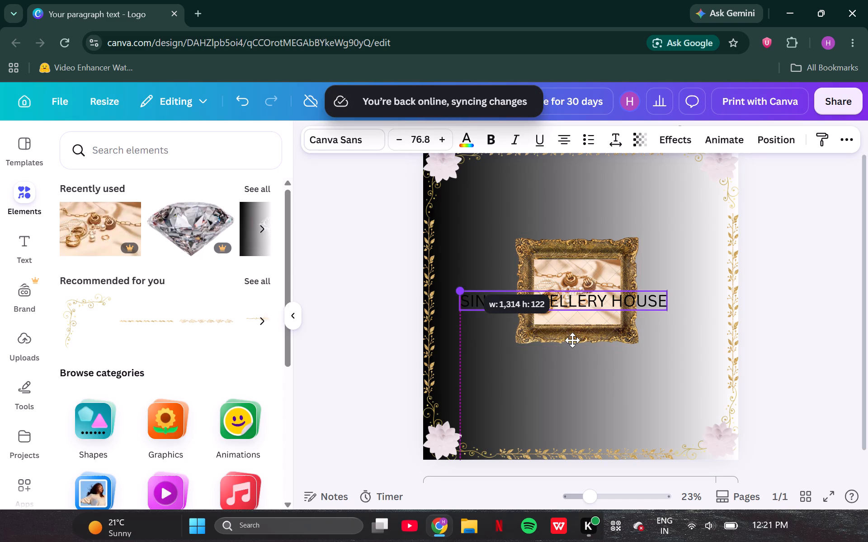
pyautogui.moveTo(572, 340); pyautogui.dragTo(462, 270)
pyautogui.moveTo(572, 340); pyautogui.dragTo(585, 238)
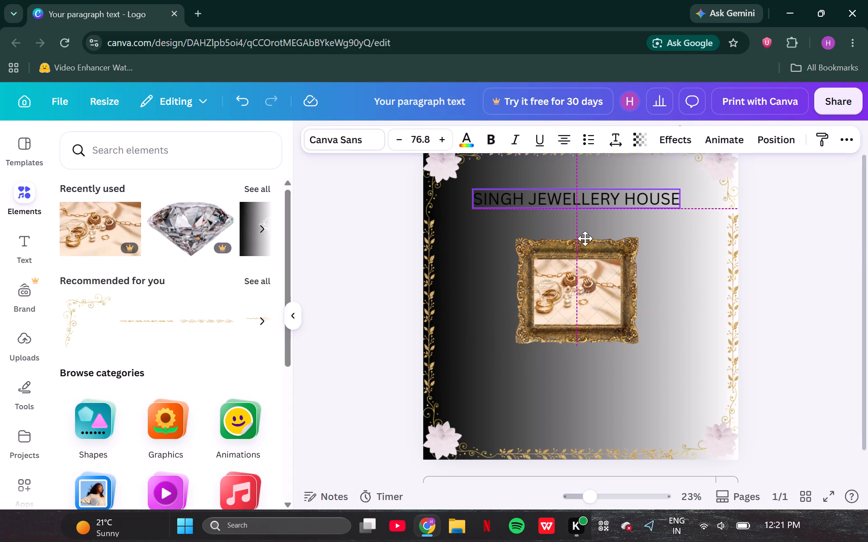
pyautogui.moveTo(585, 238); pyautogui.dragTo(588, 238)
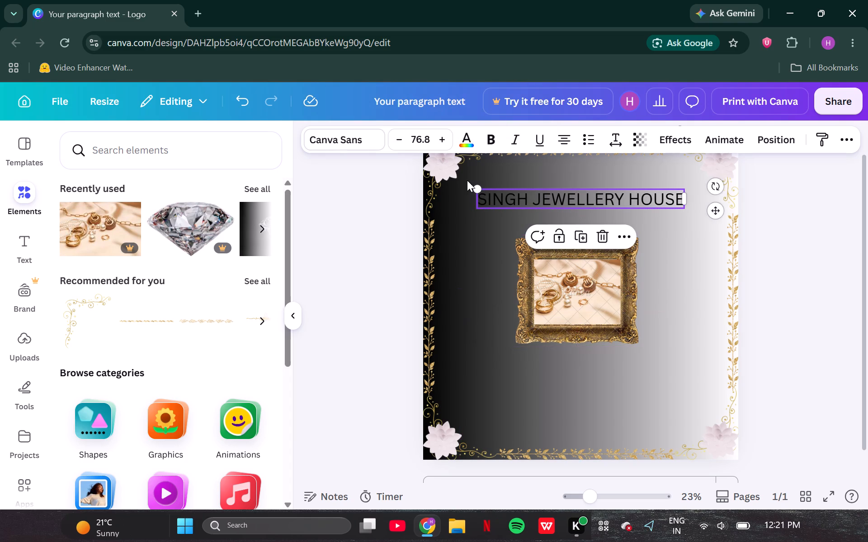
# Try several gold and brown photo colours on the title text and settle on the light yellow-gold from the corner border.
pyautogui.click(470, 139)
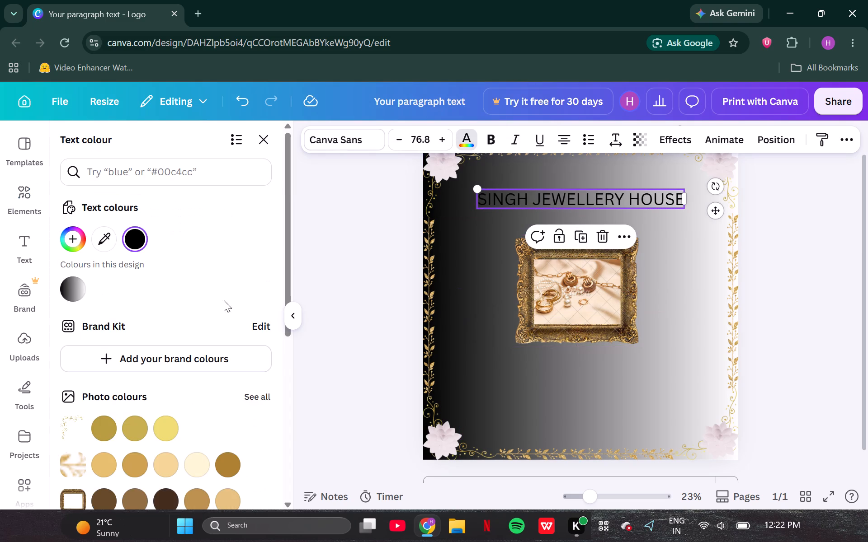
pyautogui.scroll(-1, 156, 393)
pyautogui.click(164, 376)
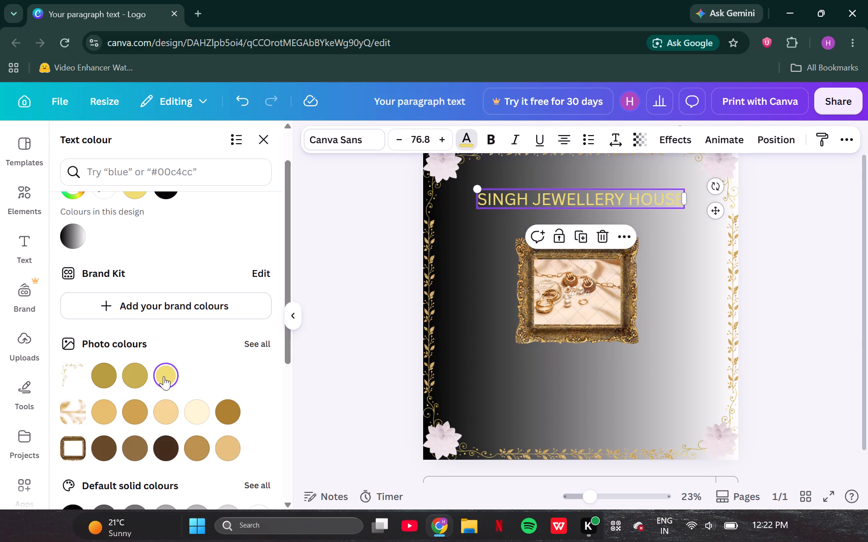
pyautogui.click(131, 378)
pyautogui.click(129, 423)
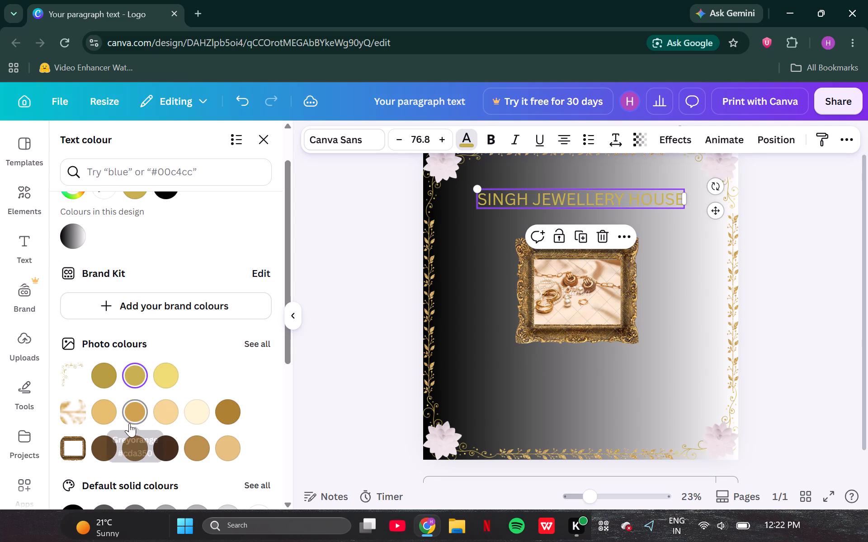
pyautogui.click(132, 451)
pyautogui.click(161, 442)
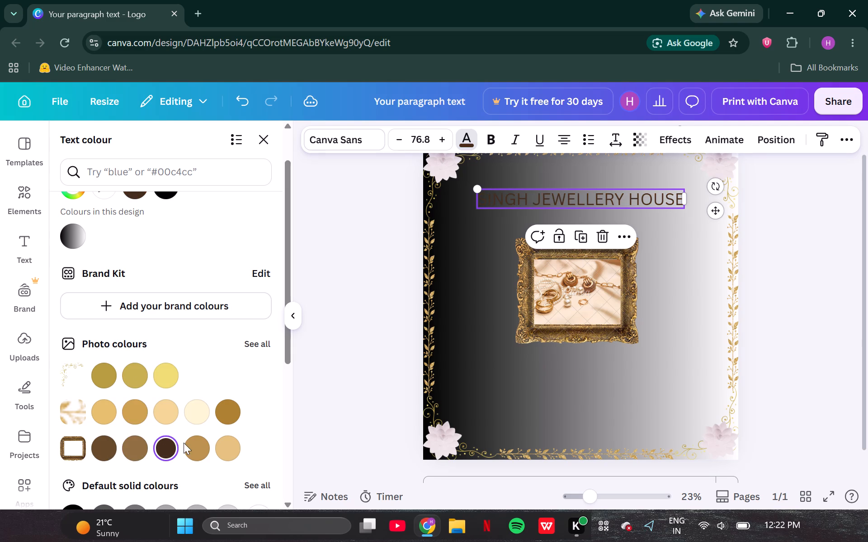
pyautogui.click(196, 443)
pyautogui.click(140, 369)
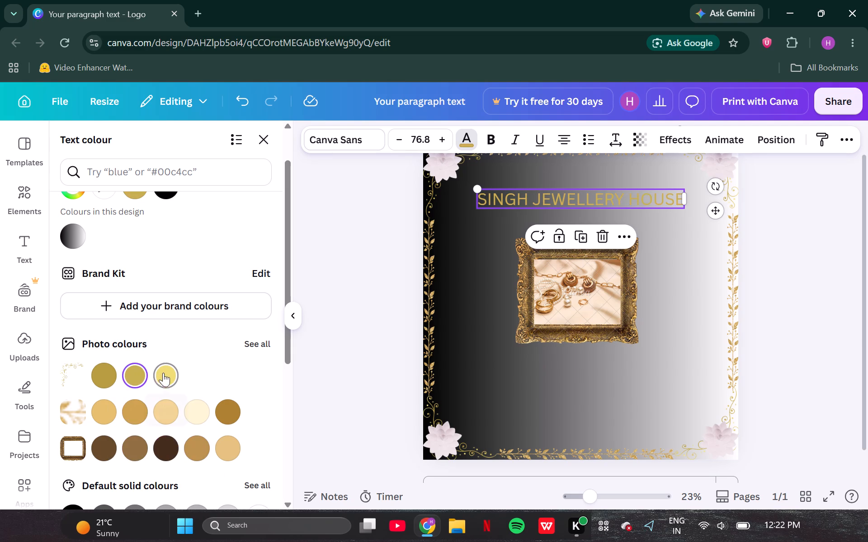
pyautogui.click(163, 374)
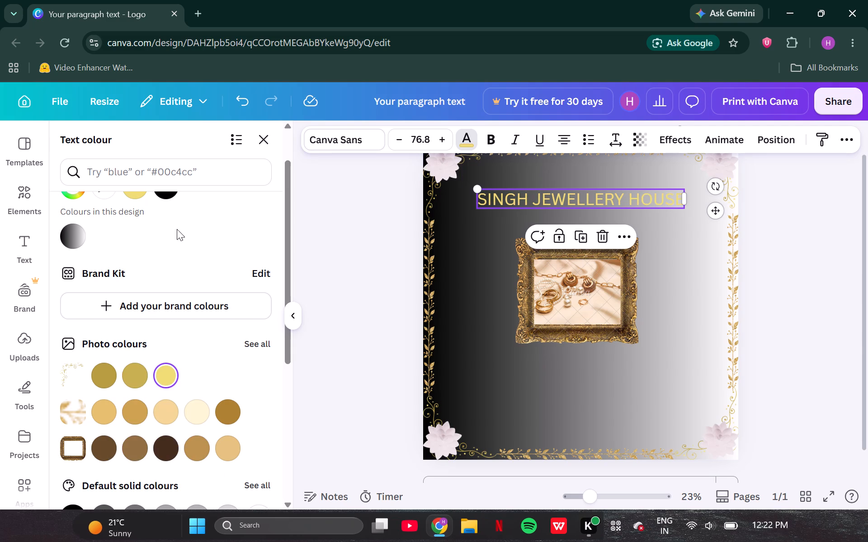
pyautogui.scroll(4, 177, 229)
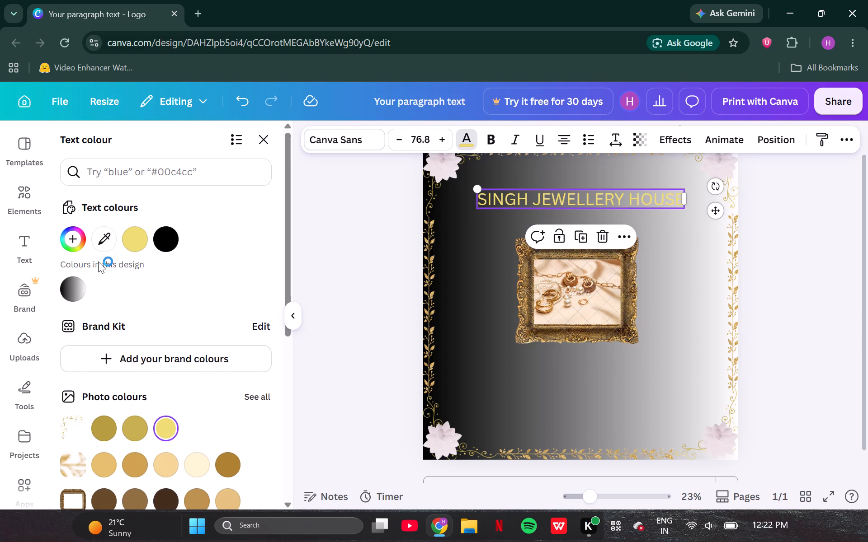
pyautogui.scroll(-6, 98, 262)
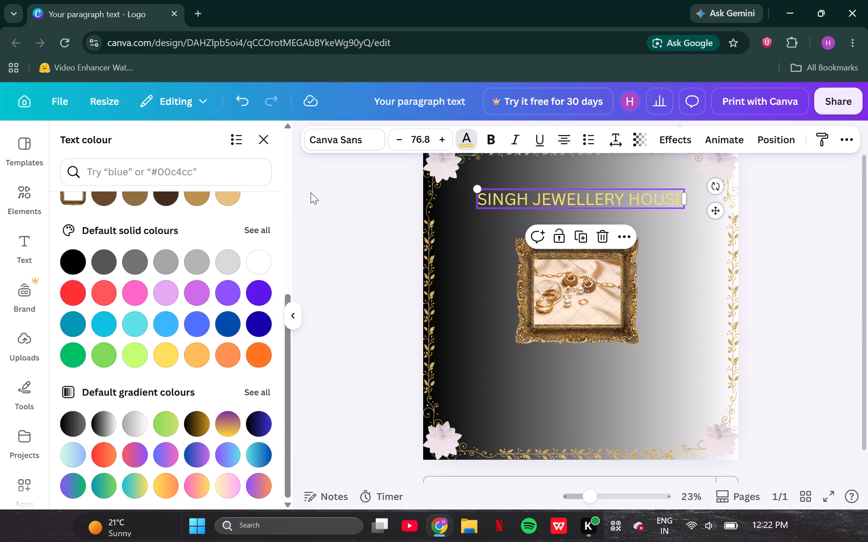
pyautogui.scroll(1, 311, 192)
pyautogui.scroll(5, 111, 217)
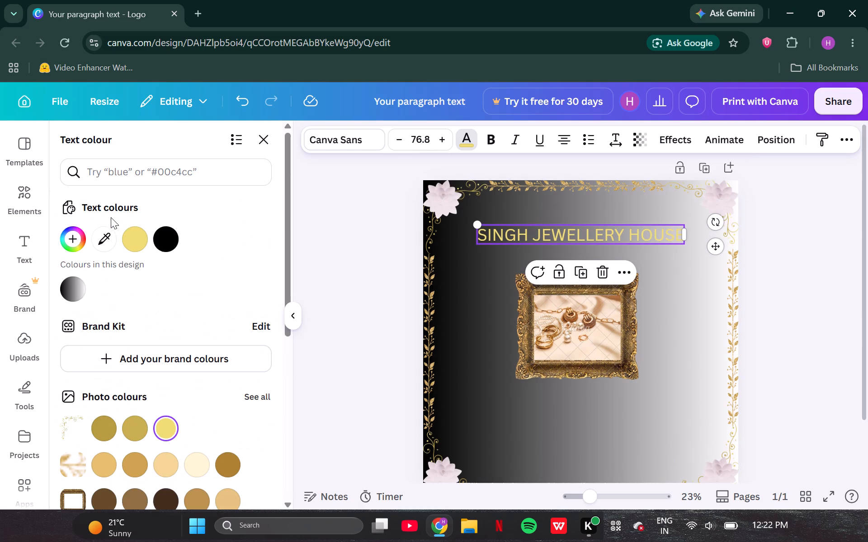
# Apply the Splice effect to the title text with thickness 34, offset 80 and direction 124, after trying Glitch.
pyautogui.click(681, 137)
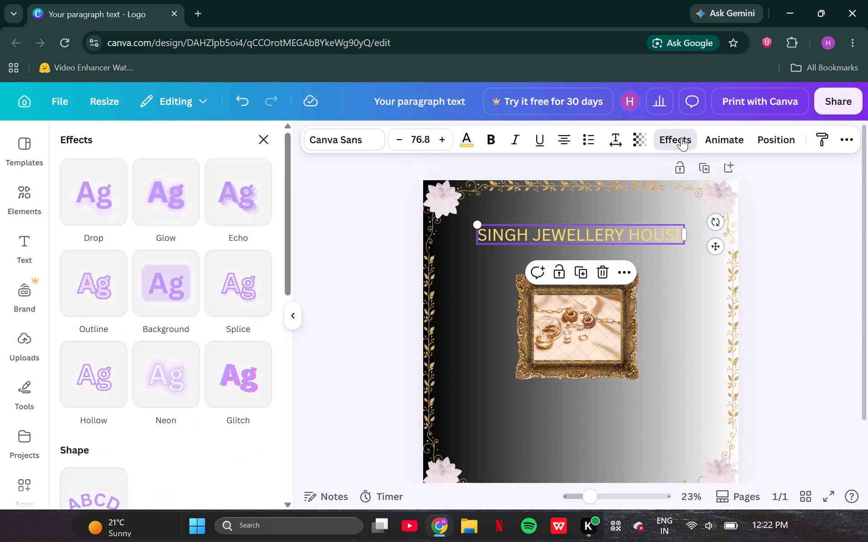
pyautogui.click(245, 385)
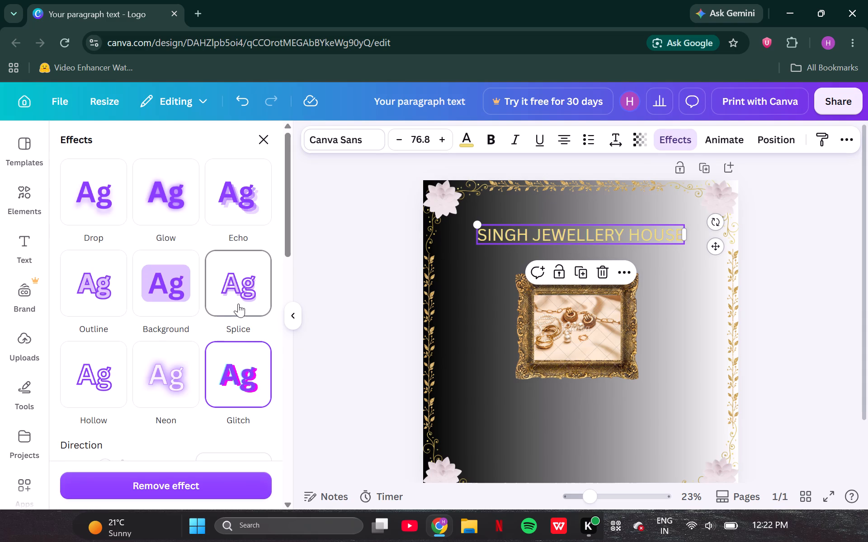
pyautogui.click(240, 304)
pyautogui.scroll(-1, 240, 304)
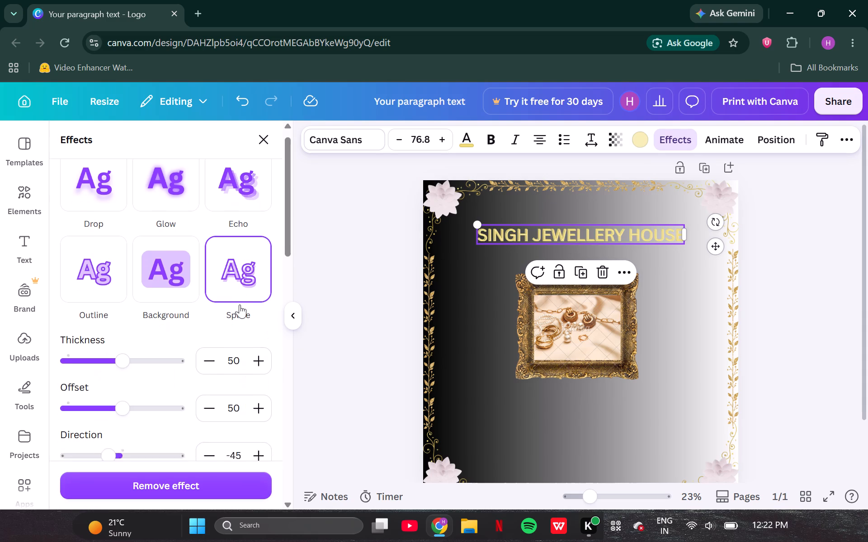
pyautogui.scroll(-1, 240, 304)
pyautogui.moveTo(123, 337); pyautogui.dragTo(139, 338)
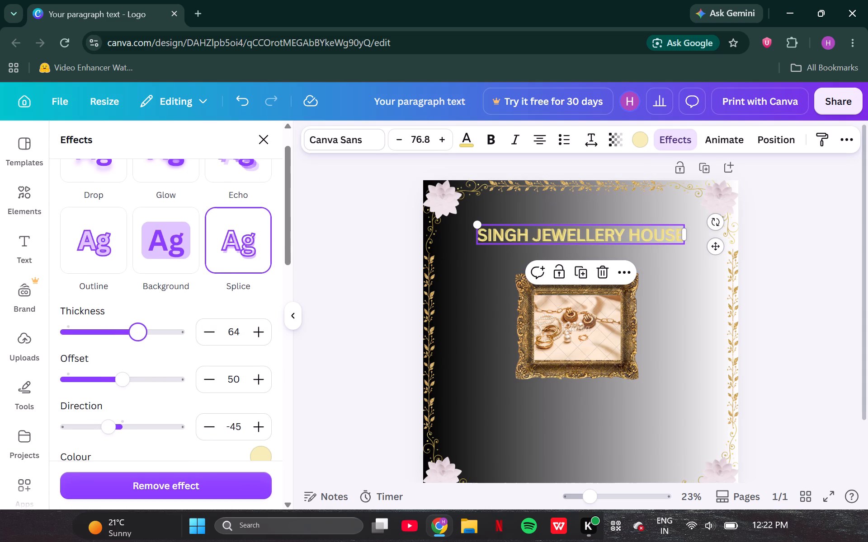
pyautogui.moveTo(139, 338); pyautogui.dragTo(88, 349)
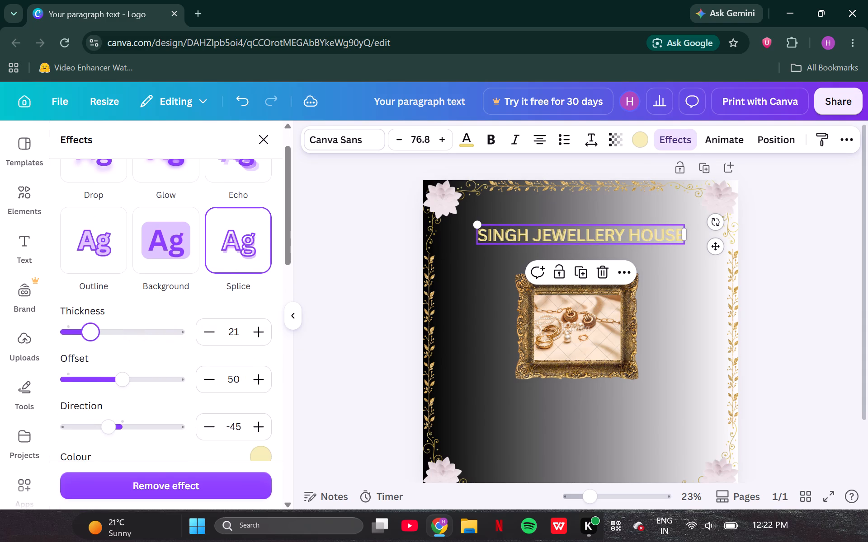
pyautogui.moveTo(88, 349); pyautogui.dragTo(104, 349)
pyautogui.moveTo(123, 380); pyautogui.dragTo(157, 378)
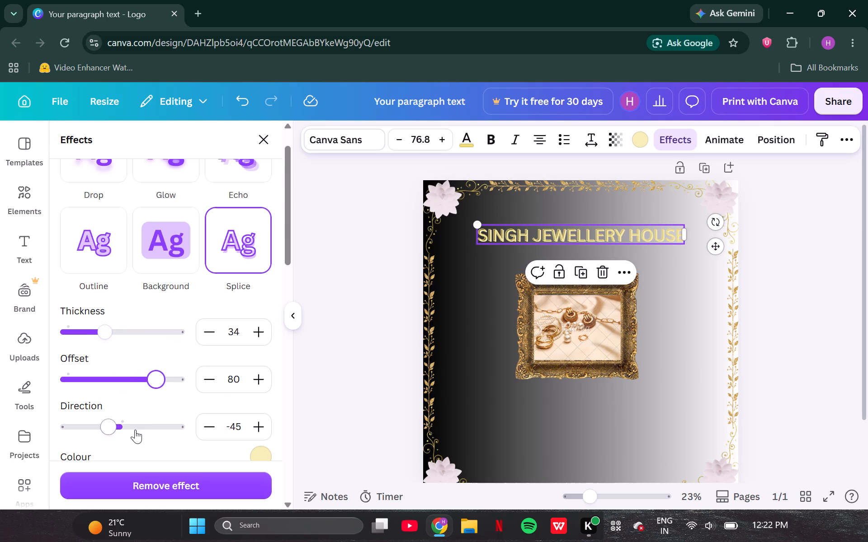
pyautogui.moveTo(123, 429); pyautogui.dragTo(162, 423)
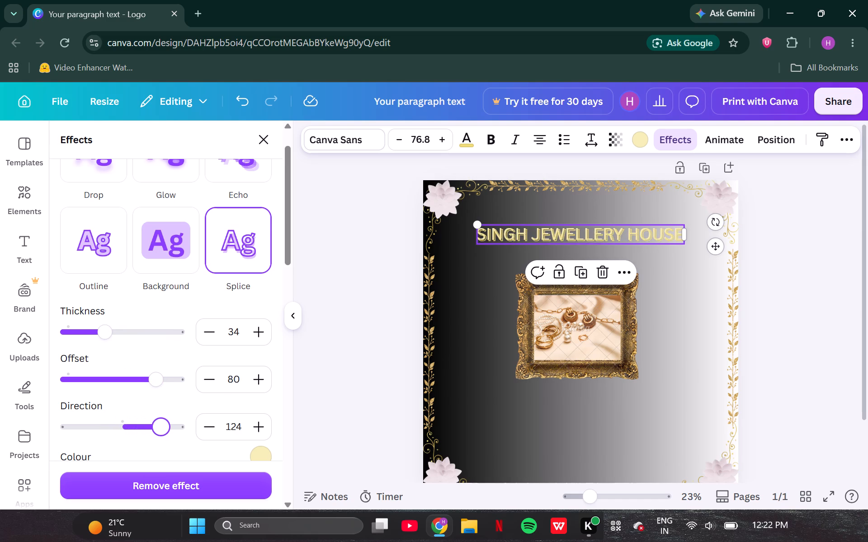
# Set the Splice effect direction of the title text to -60.
pyautogui.moveTo(162, 423); pyautogui.dragTo(91, 430)
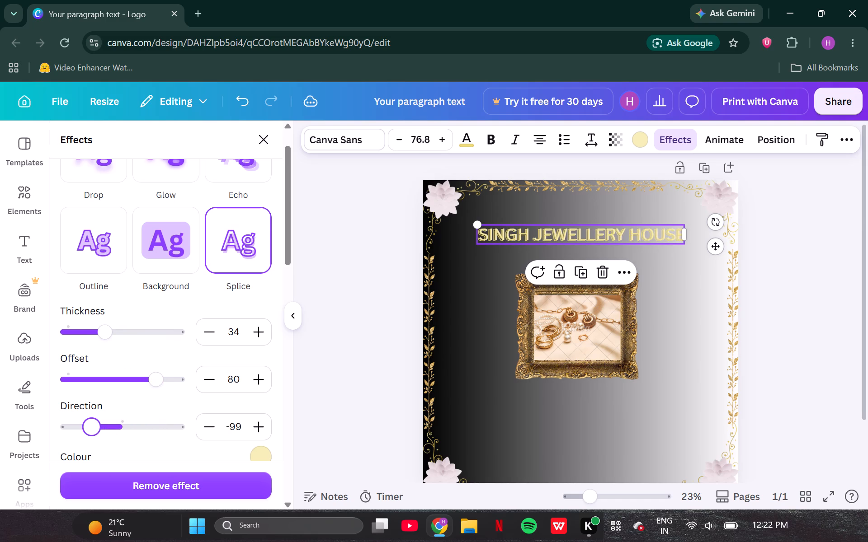
pyautogui.moveTo(91, 430); pyautogui.dragTo(104, 428)
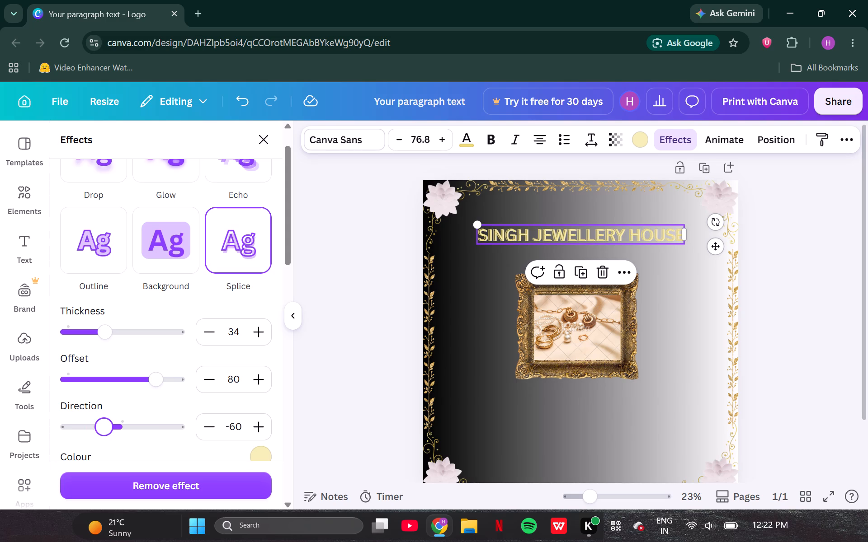
pyautogui.moveTo(104, 428); pyautogui.dragTo(104, 428)
# Apply the Curve shape to the "SINGH JEWELLERY HOUSE" title with a curve value of 16.
pyautogui.scroll(-3, 118, 408)
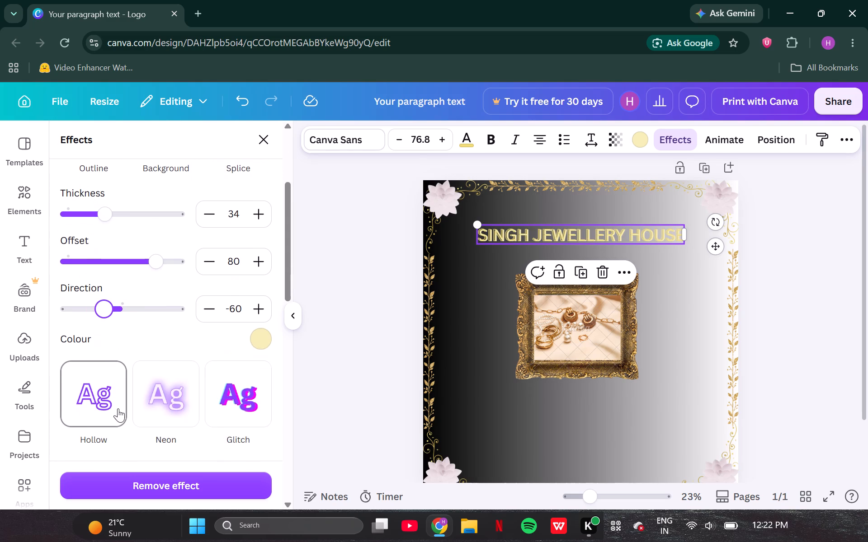
pyautogui.scroll(-3, 118, 408)
pyautogui.click(90, 224)
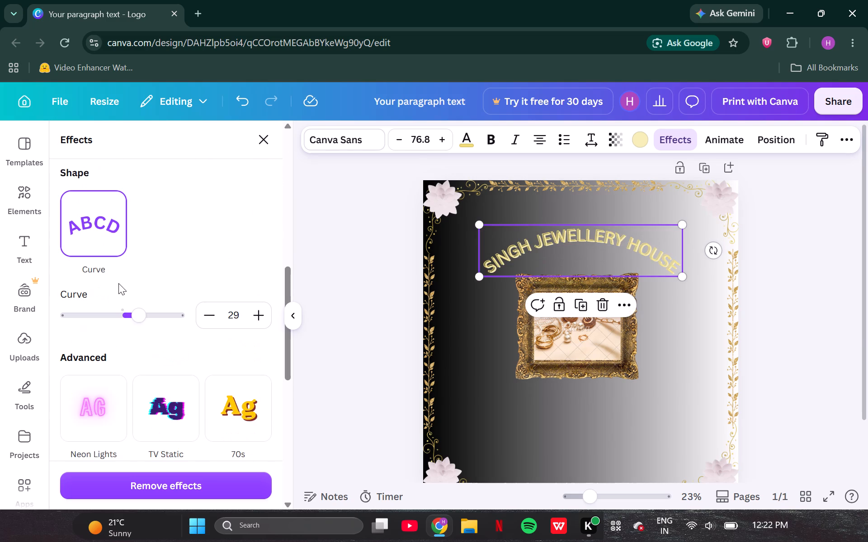
pyautogui.click(128, 311)
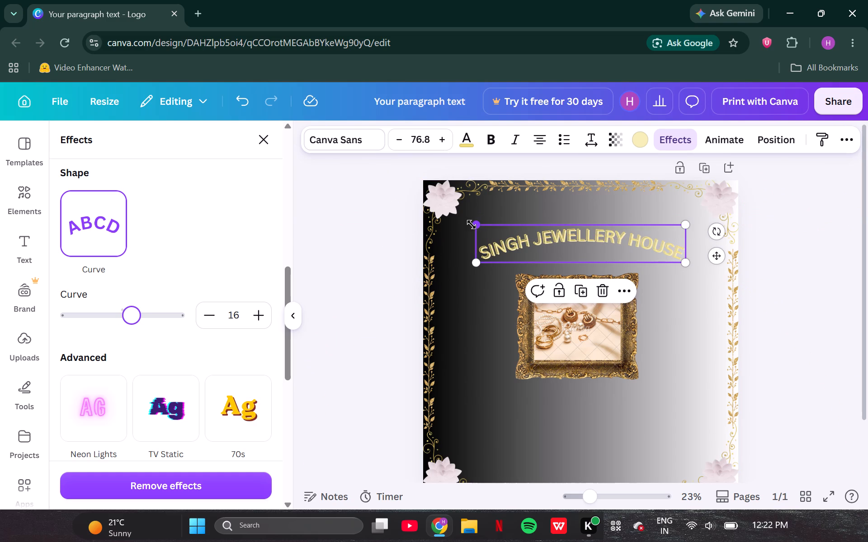
# Enlarge the curved title to size 88.9 and move it up, centred above the ornate gold frame.
pyautogui.moveTo(472, 224); pyautogui.dragTo(439, 224)
pyautogui.moveTo(526, 227); pyautogui.dragTo(532, 225)
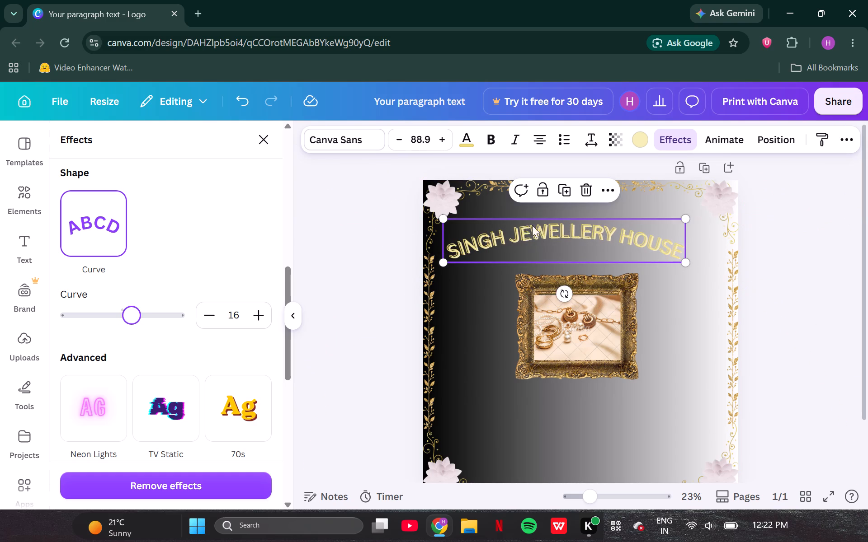
pyautogui.moveTo(532, 225); pyautogui.dragTo(551, 220)
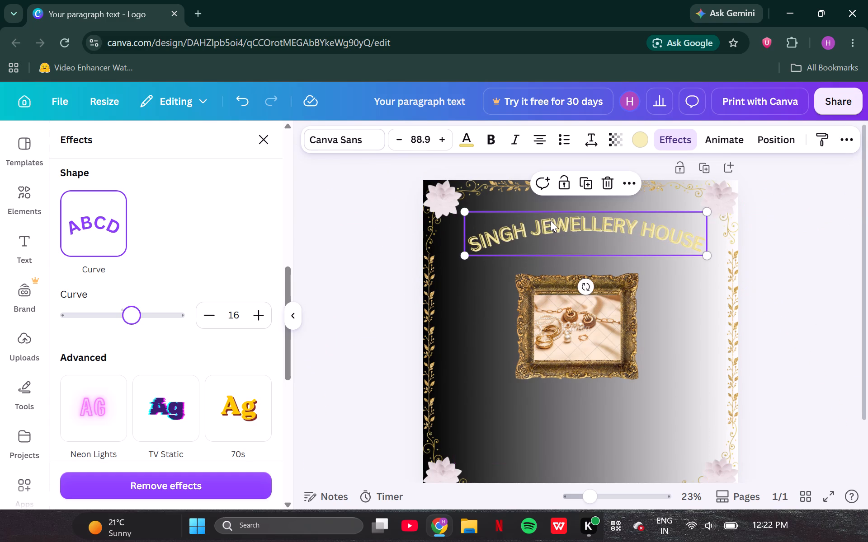
pyautogui.click(407, 246)
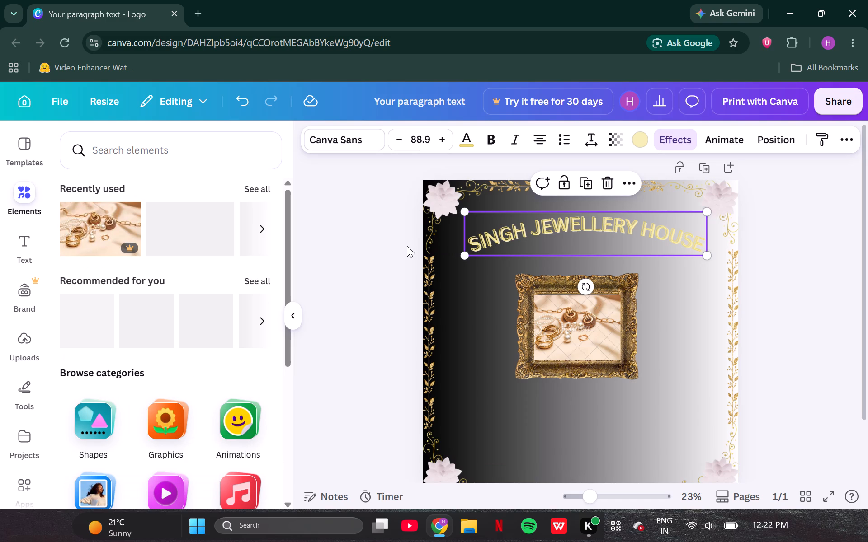
# Add a text box reading "GET PURE GOLD LIKE YOUR HEART".
pyautogui.click(31, 233)
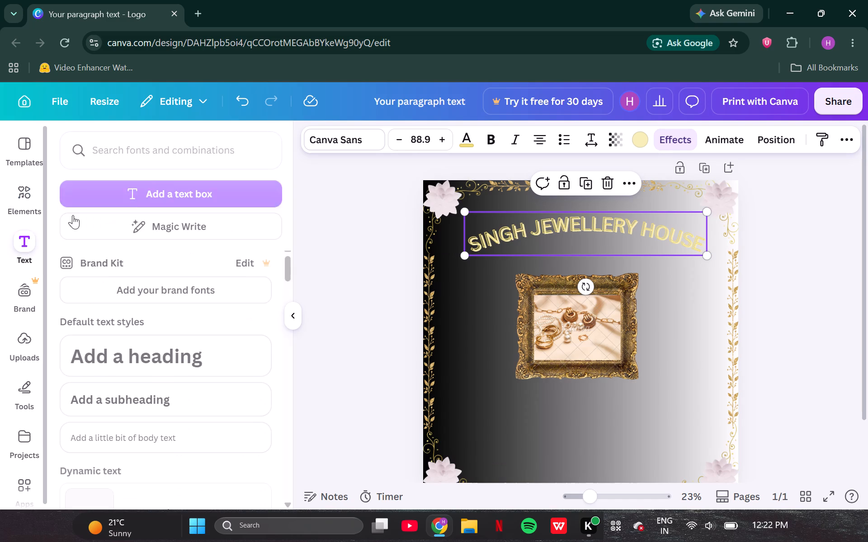
pyautogui.click(163, 195)
pyautogui.write('GET')
pyautogui.press('space')
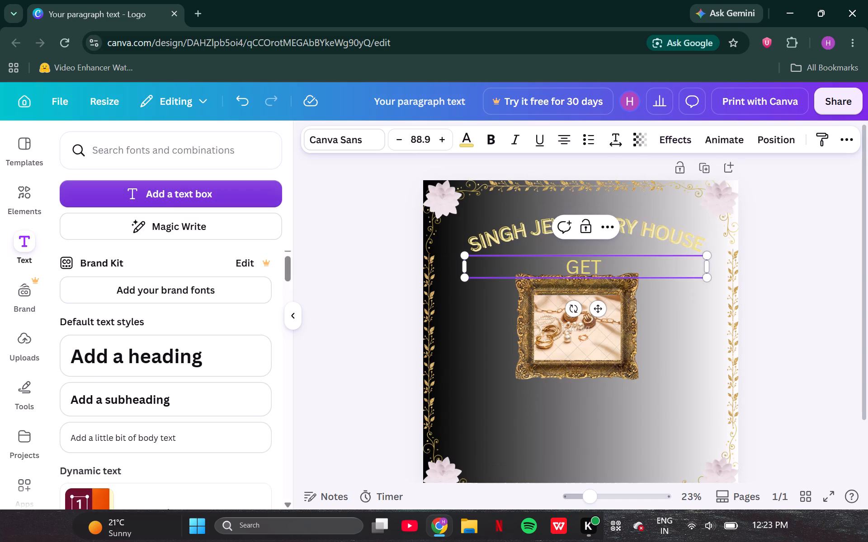
pyautogui.write('PURE')
pyautogui.press('space')
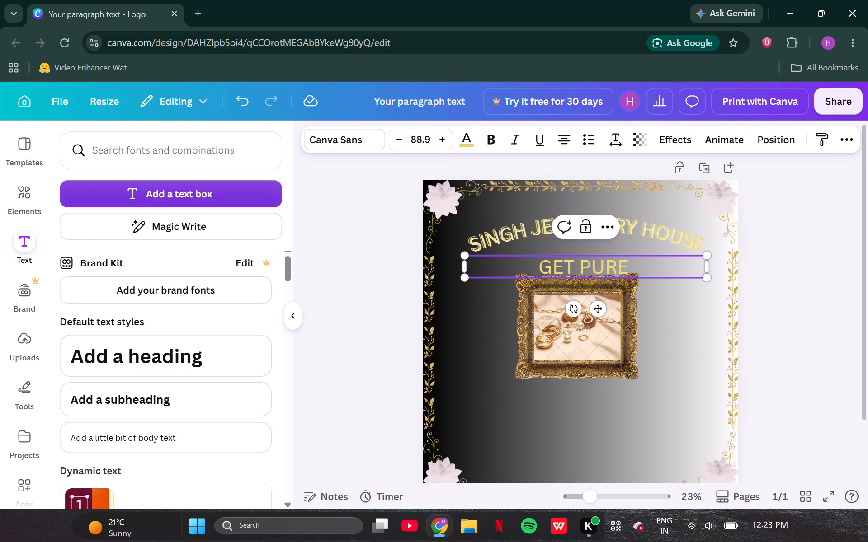
pyautogui.write('GOLD LIKE')
pyautogui.press('space')
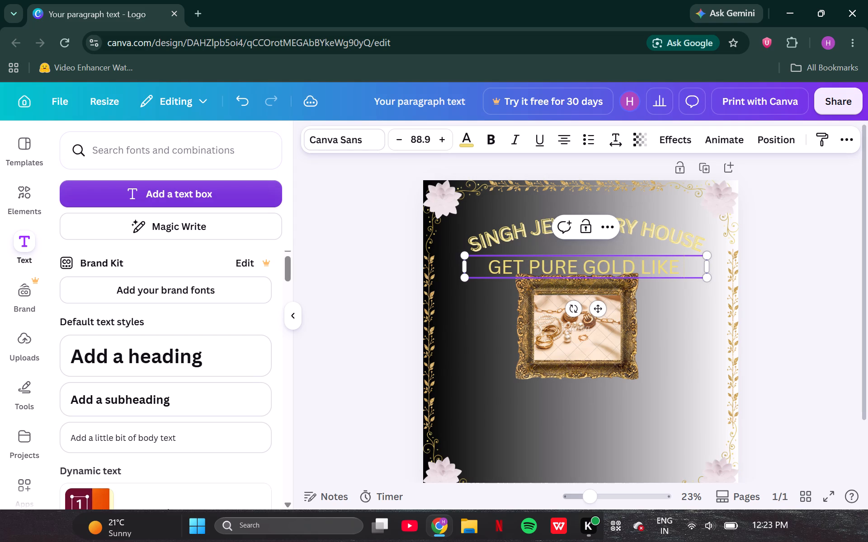
pyautogui.write('YOUR HEART')
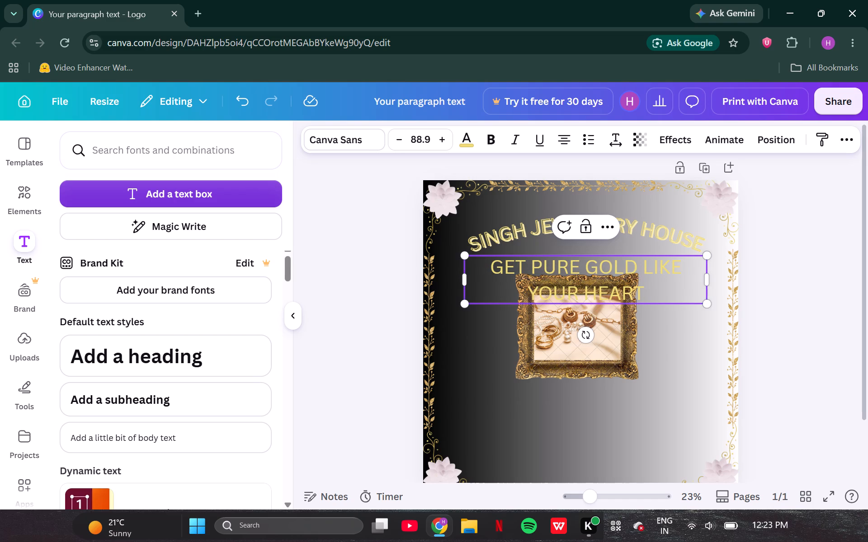
# Enlarge the "GET PURE GOLD LIKE YOUR HEART" text to size 101 and move it below the ornate frame, centred.
pyautogui.moveTo(462, 259); pyautogui.dragTo(433, 246)
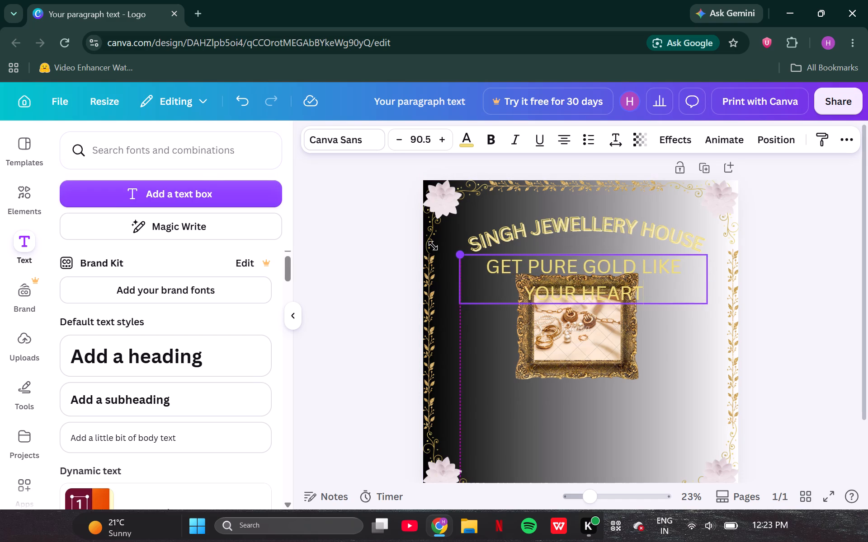
pyautogui.moveTo(433, 246); pyautogui.dragTo(431, 244)
pyautogui.moveTo(600, 283); pyautogui.dragTo(609, 350)
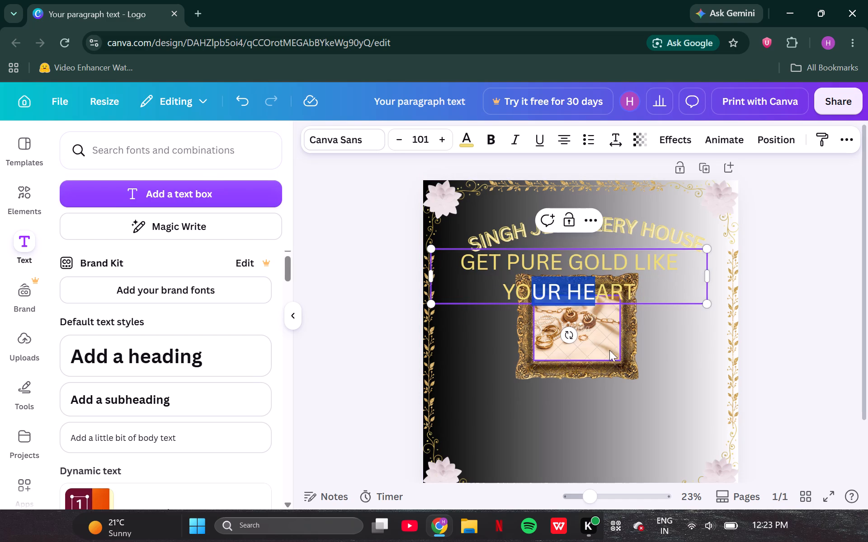
pyautogui.moveTo(609, 350); pyautogui.dragTo(639, 285)
pyautogui.click(679, 285)
pyautogui.moveTo(679, 285); pyautogui.dragTo(584, 324)
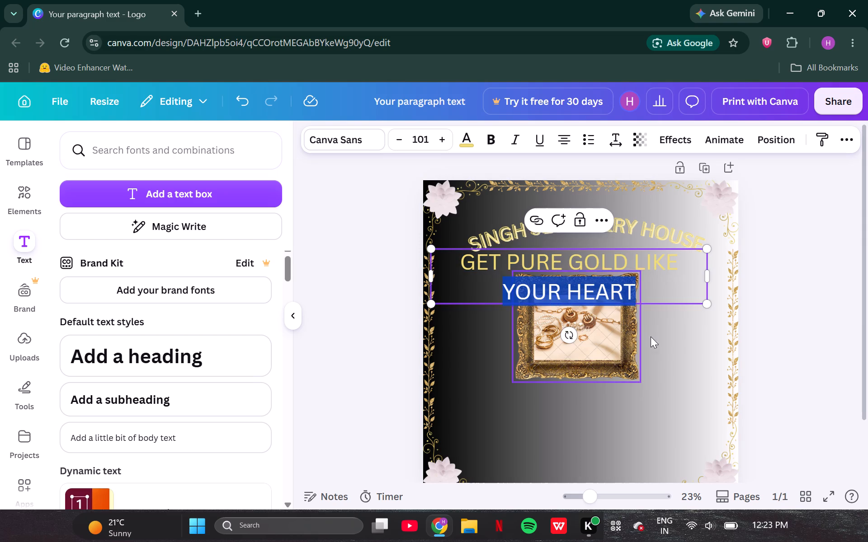
pyautogui.click(822, 336)
pyautogui.moveTo(604, 278); pyautogui.dragTo(611, 345)
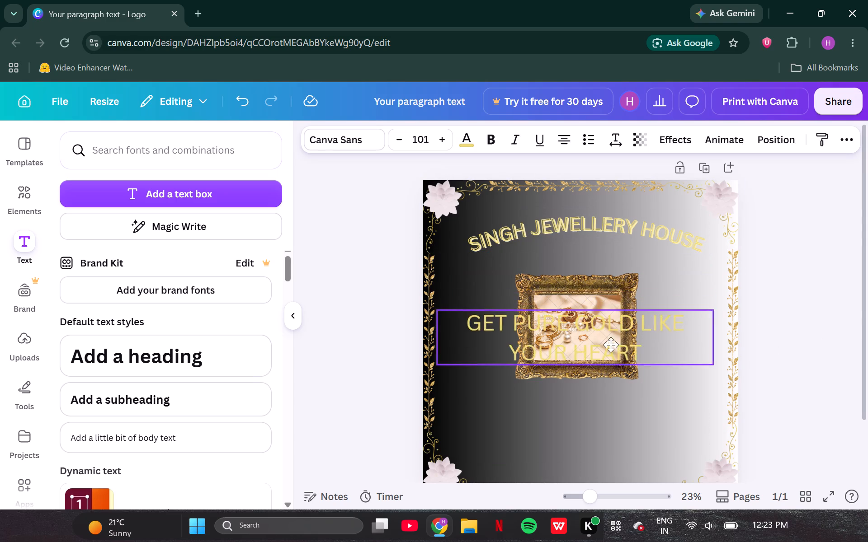
pyautogui.moveTo(611, 345); pyautogui.dragTo(616, 428)
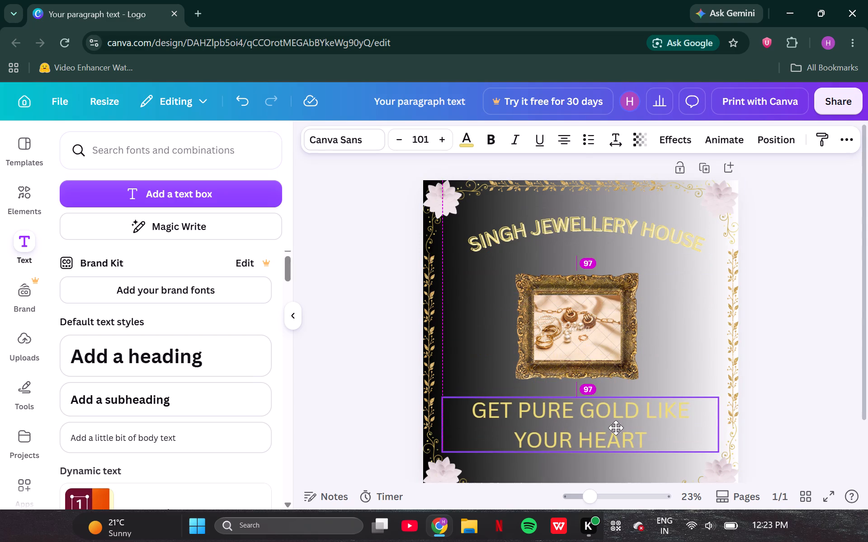
pyautogui.moveTo(616, 428); pyautogui.dragTo(615, 428)
# Recolour the tagline with the darkest gold from the corner border's photo colours and apply the change to all matching colours.
pyautogui.click(599, 425)
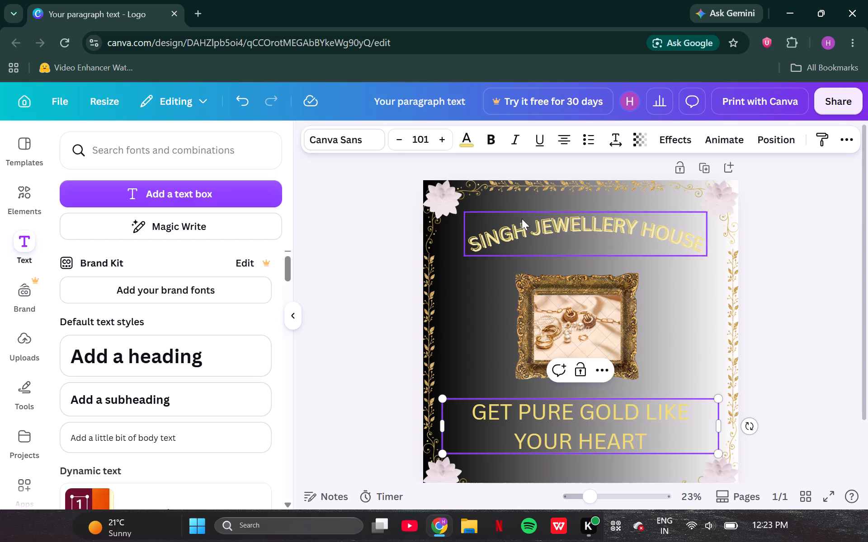
pyautogui.click(478, 145)
pyautogui.click(462, 146)
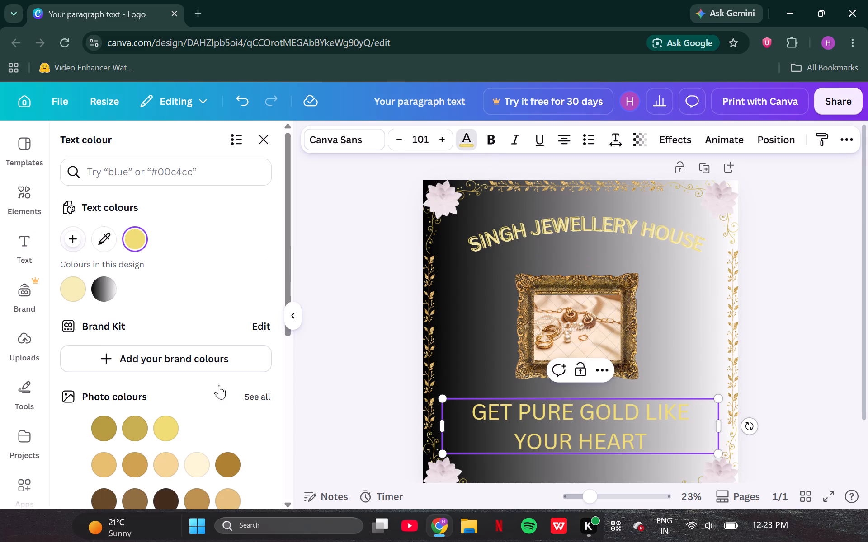
pyautogui.click(137, 460)
pyautogui.click(108, 438)
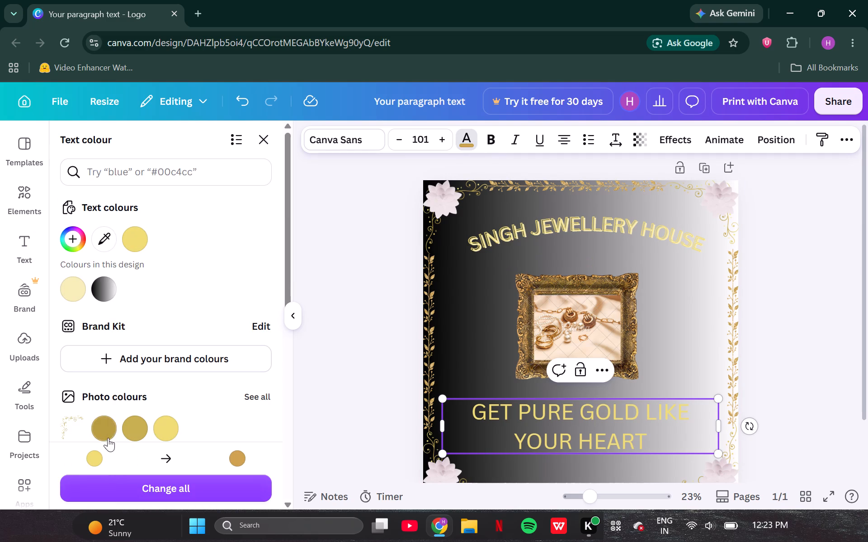
pyautogui.click(156, 486)
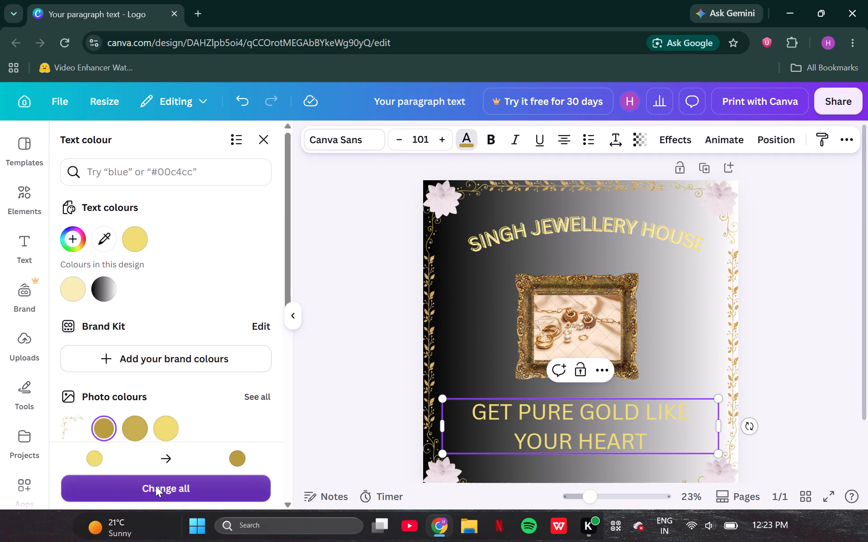
pyautogui.click(350, 318)
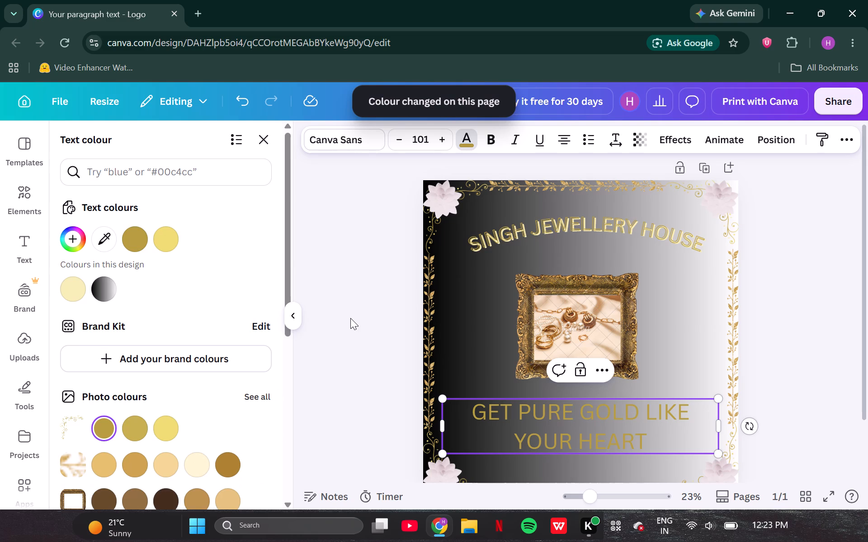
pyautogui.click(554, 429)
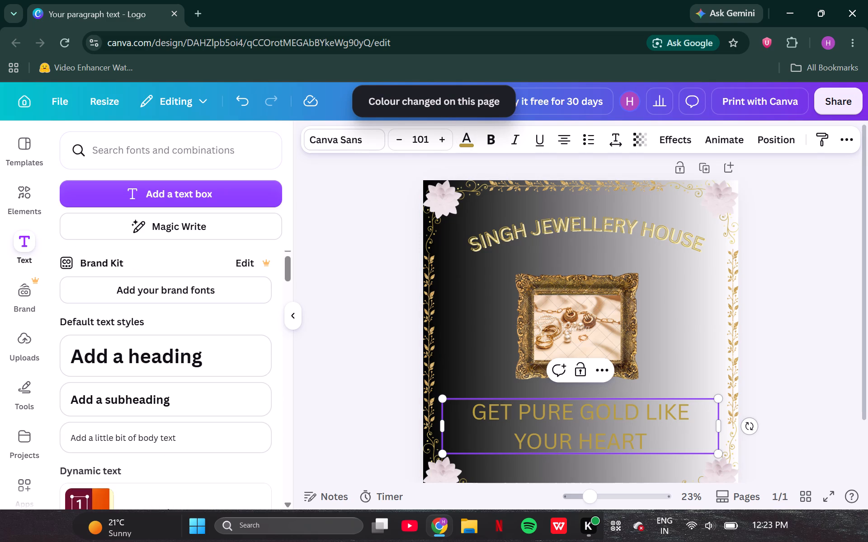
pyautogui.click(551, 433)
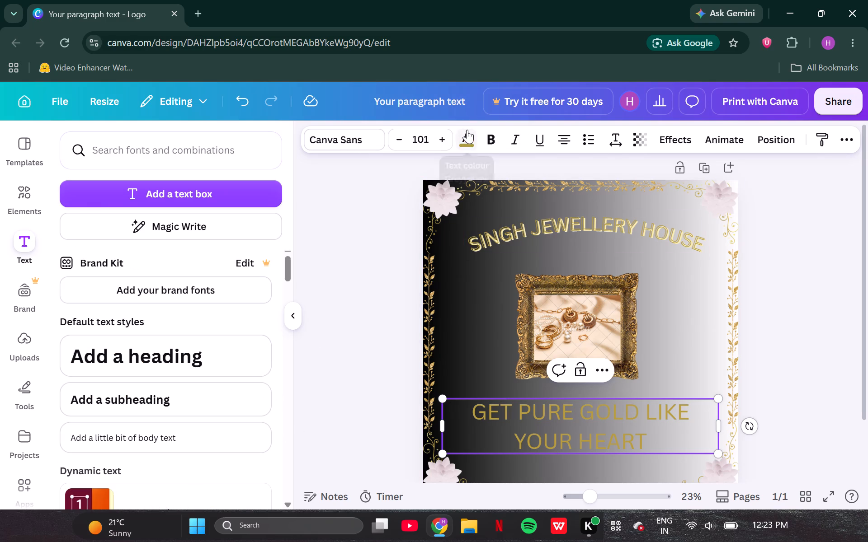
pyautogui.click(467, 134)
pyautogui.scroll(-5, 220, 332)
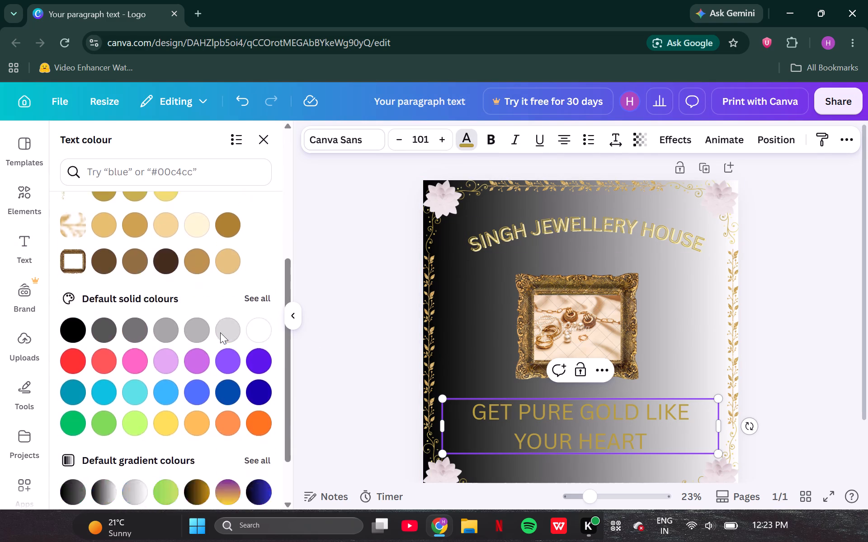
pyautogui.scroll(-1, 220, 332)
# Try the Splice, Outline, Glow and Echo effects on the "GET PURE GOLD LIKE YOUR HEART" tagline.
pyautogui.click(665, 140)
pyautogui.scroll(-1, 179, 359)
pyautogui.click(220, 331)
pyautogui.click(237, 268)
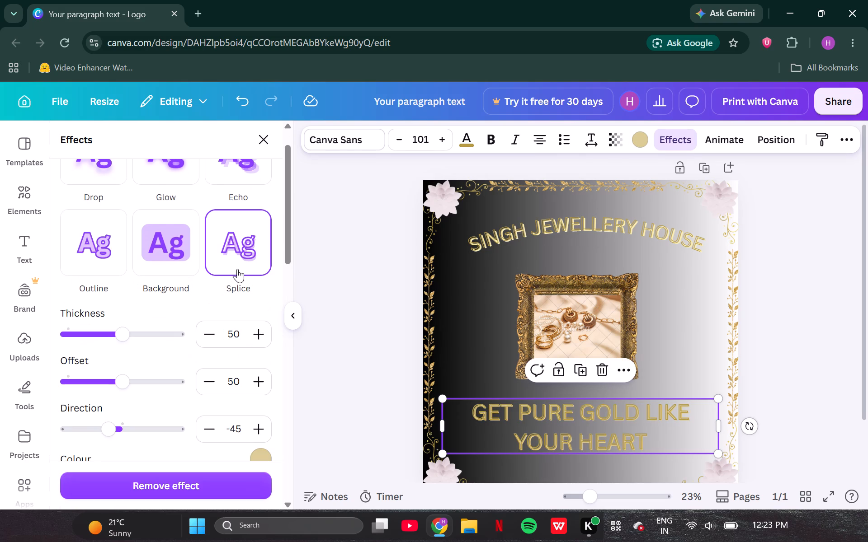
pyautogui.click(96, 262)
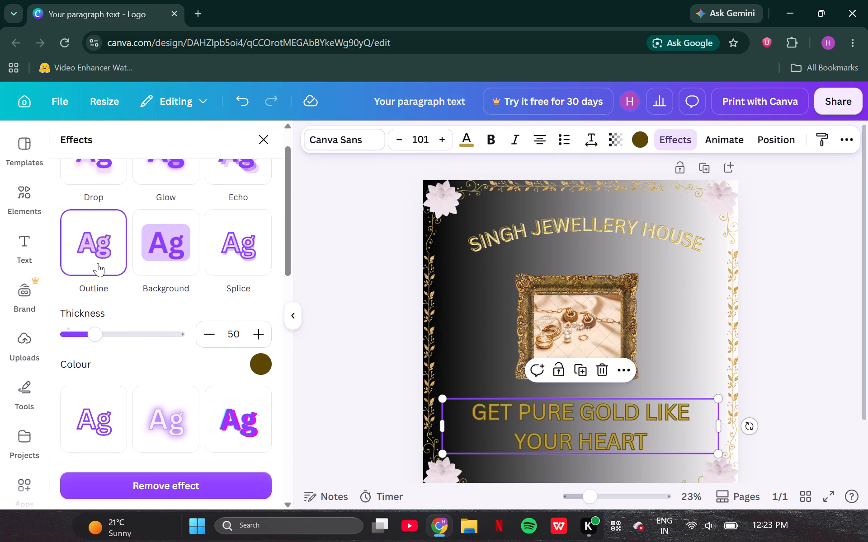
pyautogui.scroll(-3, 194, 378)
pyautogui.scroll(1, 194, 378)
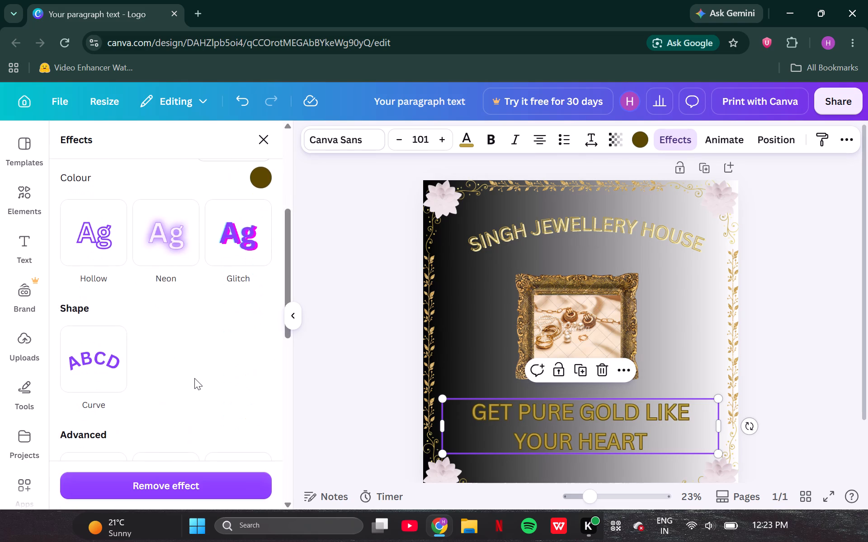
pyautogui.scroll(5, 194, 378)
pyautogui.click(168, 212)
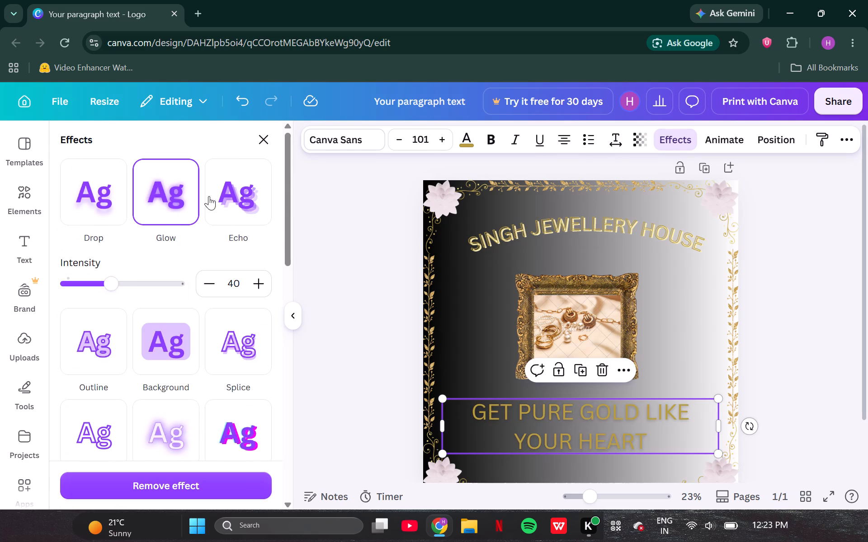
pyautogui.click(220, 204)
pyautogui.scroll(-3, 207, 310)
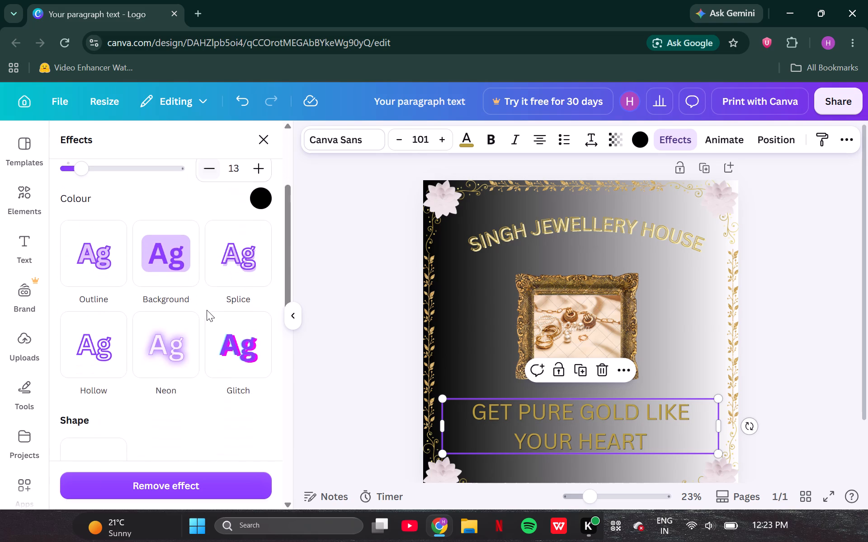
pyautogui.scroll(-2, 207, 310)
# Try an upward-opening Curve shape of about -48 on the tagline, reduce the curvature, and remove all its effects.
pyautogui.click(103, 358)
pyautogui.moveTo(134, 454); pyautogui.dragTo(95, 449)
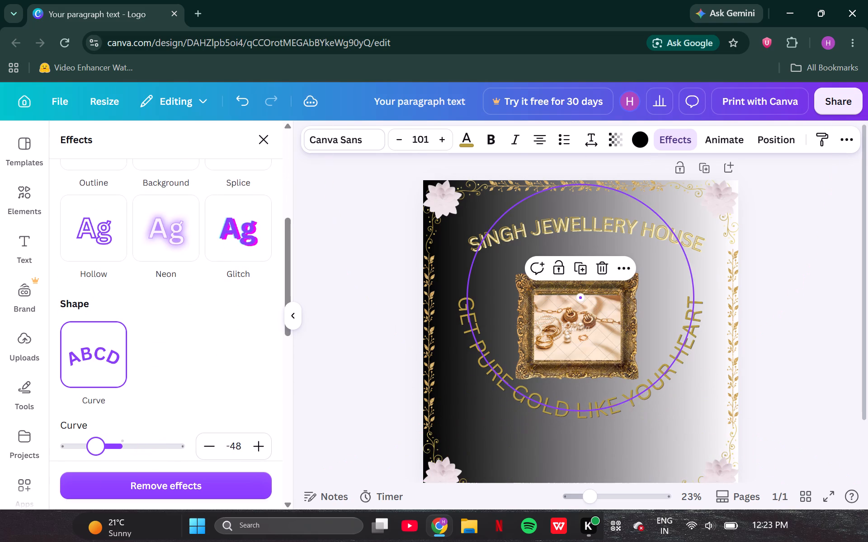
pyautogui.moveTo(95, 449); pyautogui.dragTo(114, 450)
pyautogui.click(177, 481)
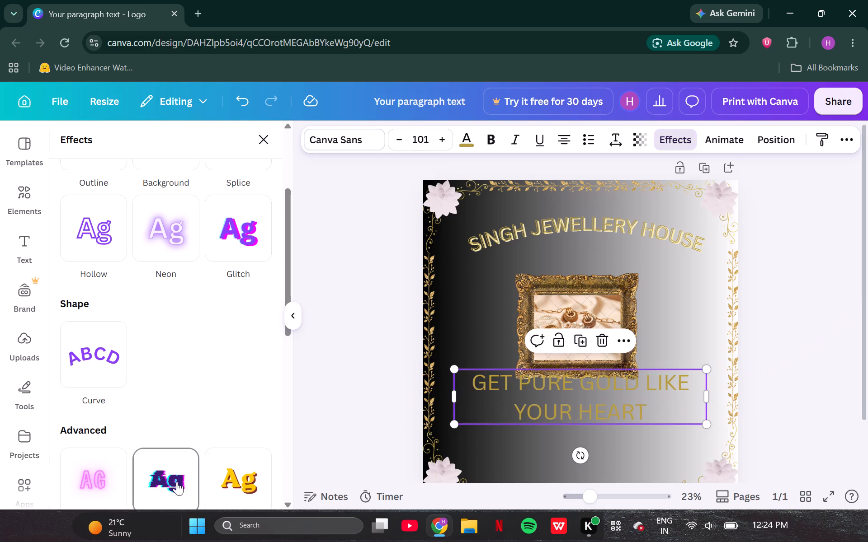
# Move the "GET PURE GOLD LIKE YOUR HEART" tagline lower, clear of the ornate frame, and resize its text to 83.5.
pyautogui.click(297, 406)
pyautogui.moveTo(576, 404); pyautogui.dragTo(578, 424)
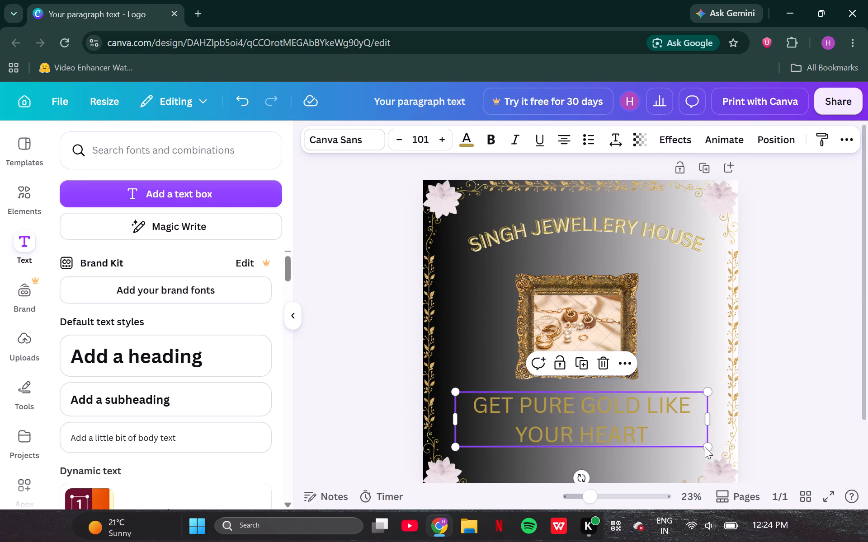
pyautogui.moveTo(707, 448); pyautogui.dragTo(803, 472)
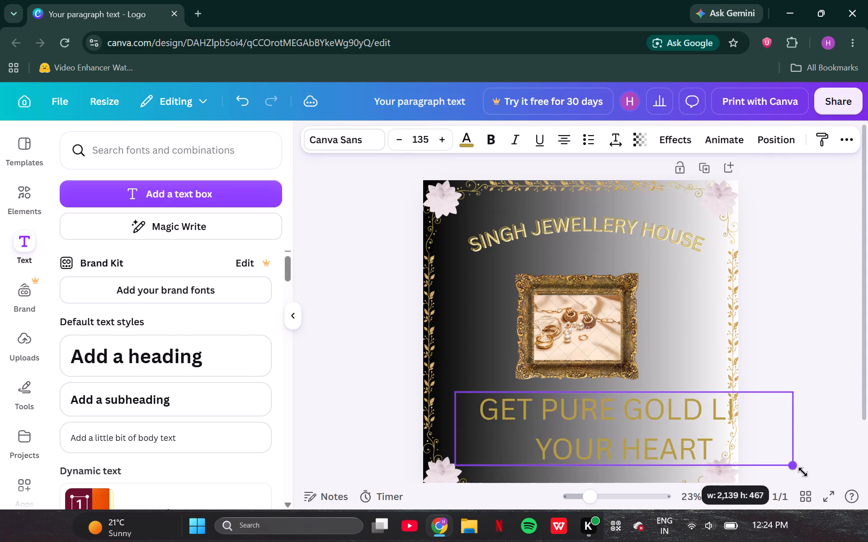
pyautogui.moveTo(803, 472); pyautogui.dragTo(707, 469)
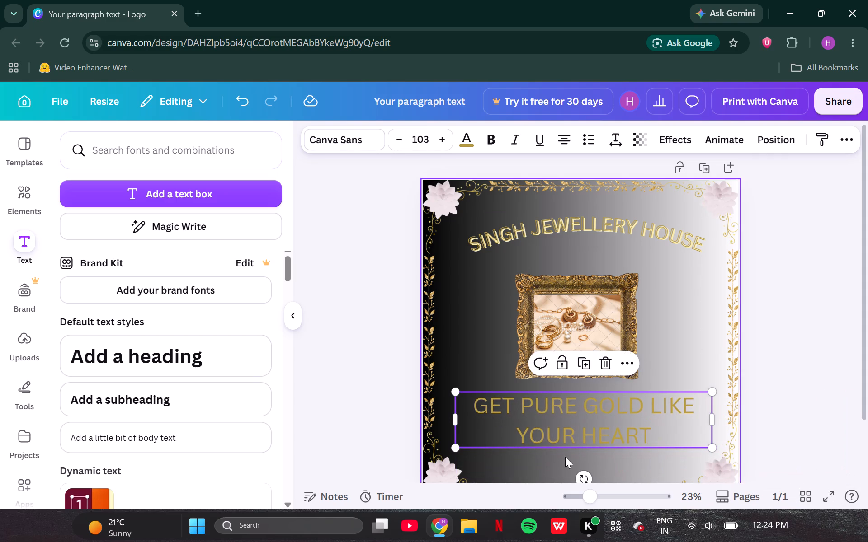
pyautogui.click(511, 435)
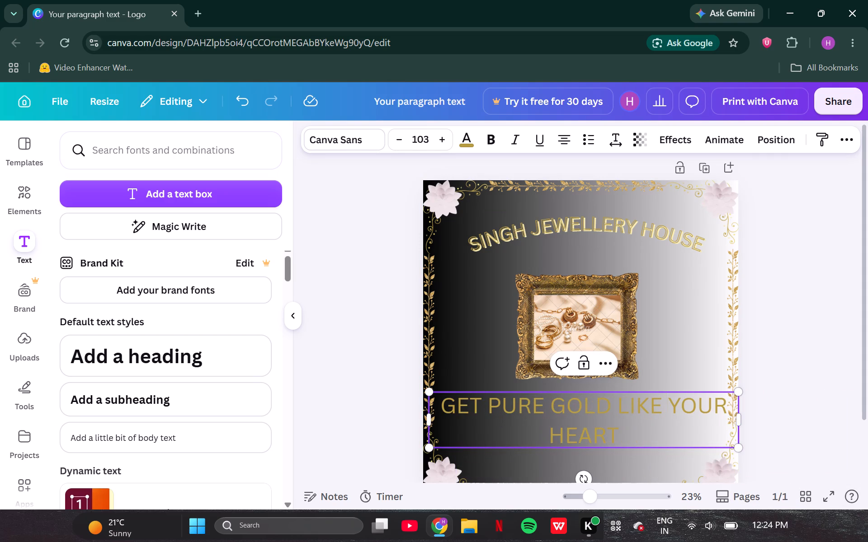
pyautogui.click(548, 436)
pyautogui.moveTo(739, 446); pyautogui.dragTo(680, 438)
pyautogui.moveTo(621, 430); pyautogui.dragTo(634, 431)
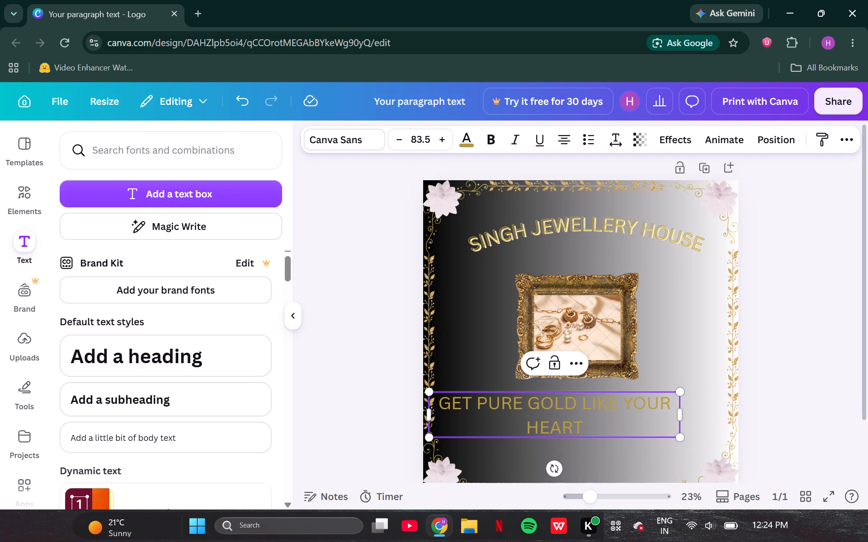
pyautogui.moveTo(634, 431); pyautogui.dragTo(607, 416)
pyautogui.moveTo(607, 416); pyautogui.dragTo(634, 419)
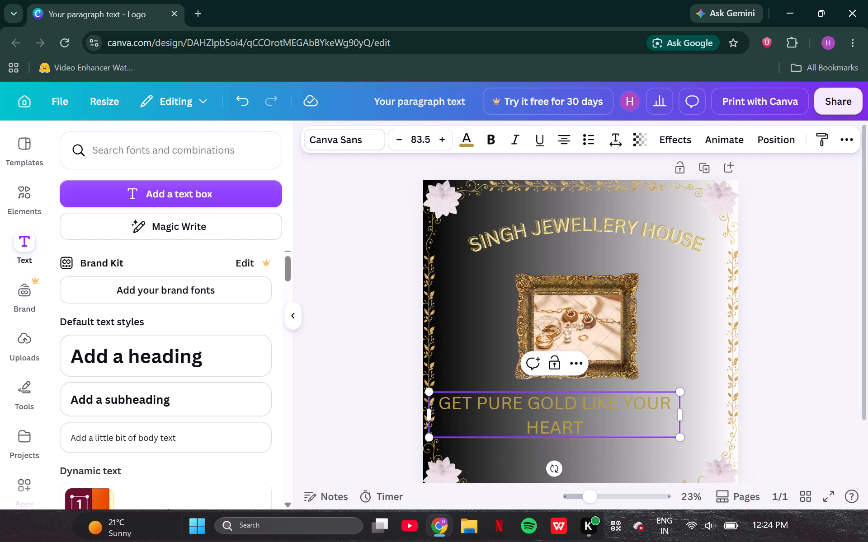
# Widen the tagline's text box until the whole phrase fits on a single line.
pyautogui.click(679, 416)
pyautogui.click(680, 411)
pyautogui.moveTo(680, 411); pyautogui.dragTo(695, 411)
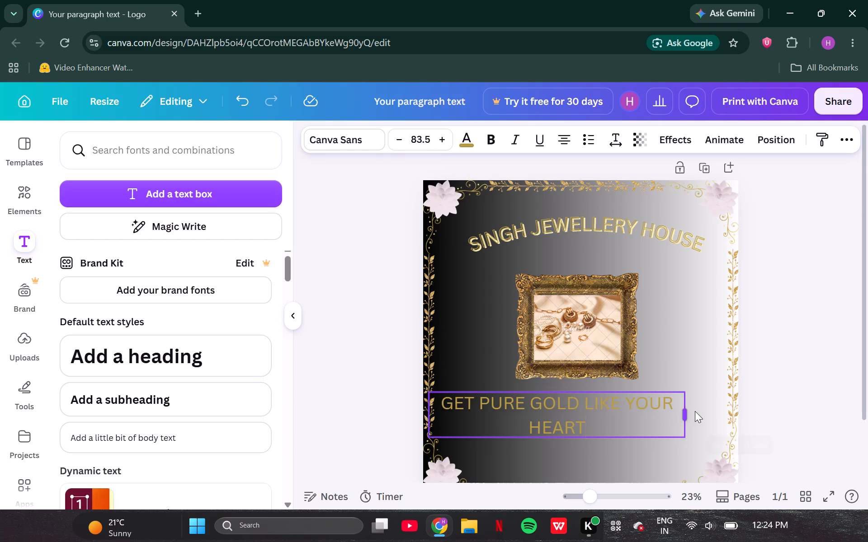
pyautogui.moveTo(695, 411); pyautogui.dragTo(729, 417)
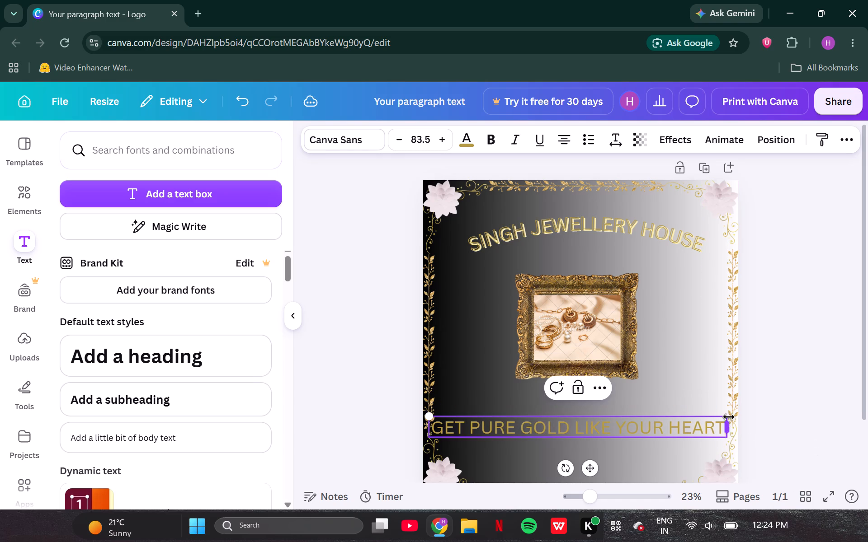
# Reduce the single-line tagline to size 70.6 and centre it below the ornate frame, between the side borders.
pyautogui.moveTo(589, 467); pyautogui.dragTo(589, 469)
pyautogui.moveTo(589, 469); pyautogui.dragTo(594, 473)
pyautogui.moveTo(434, 421); pyautogui.dragTo(448, 424)
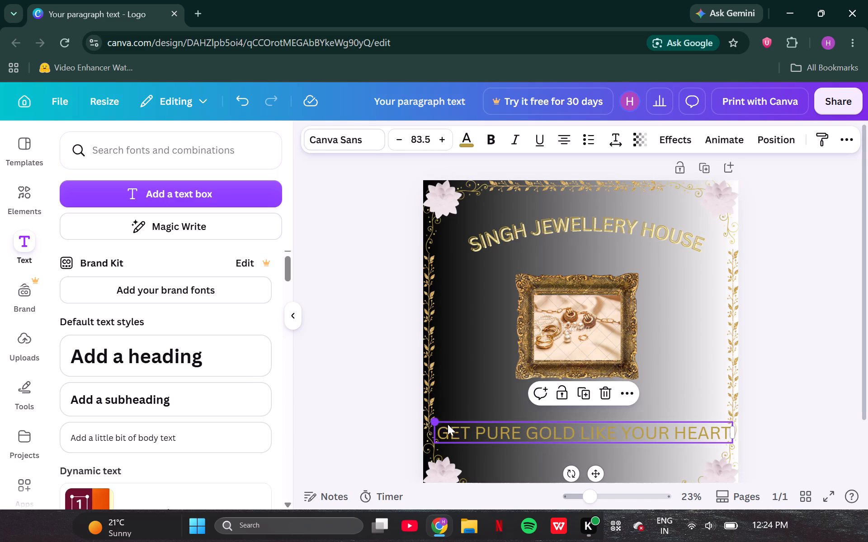
pyautogui.moveTo(448, 424); pyautogui.dragTo(479, 430)
pyautogui.moveTo(622, 469); pyautogui.dragTo(618, 464)
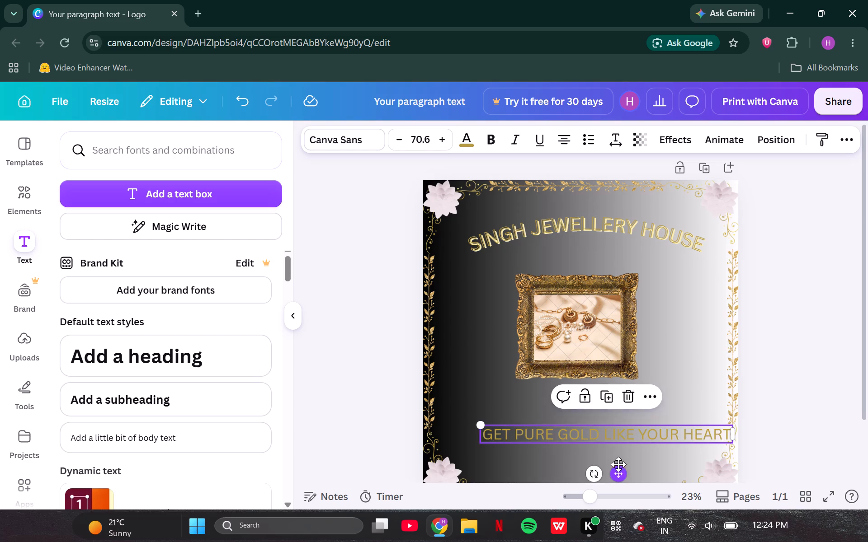
pyautogui.moveTo(618, 464); pyautogui.dragTo(603, 459)
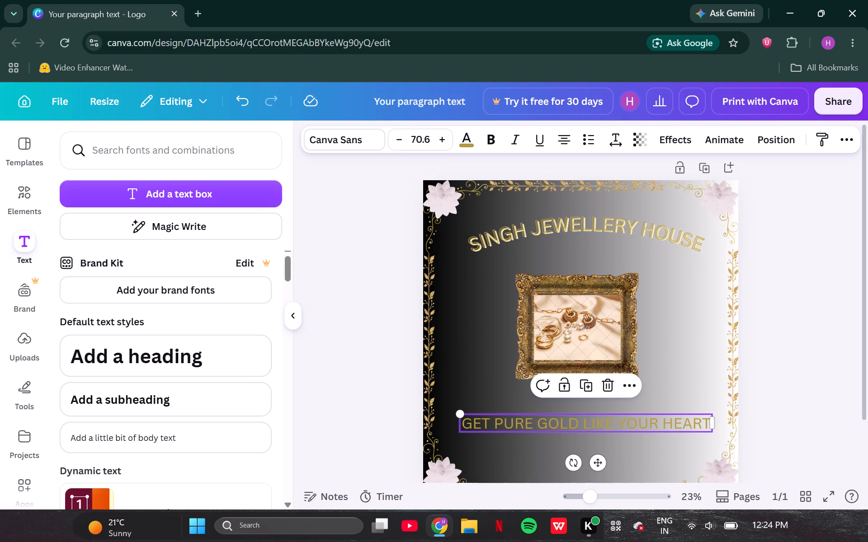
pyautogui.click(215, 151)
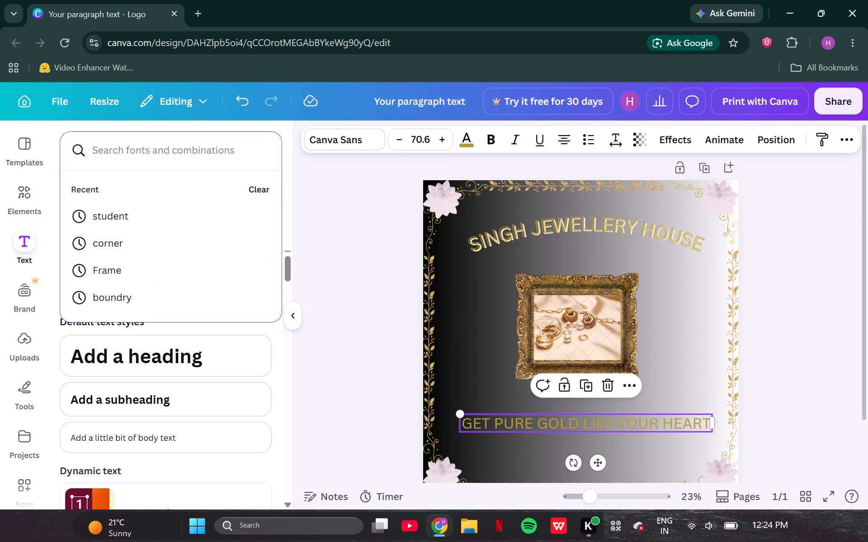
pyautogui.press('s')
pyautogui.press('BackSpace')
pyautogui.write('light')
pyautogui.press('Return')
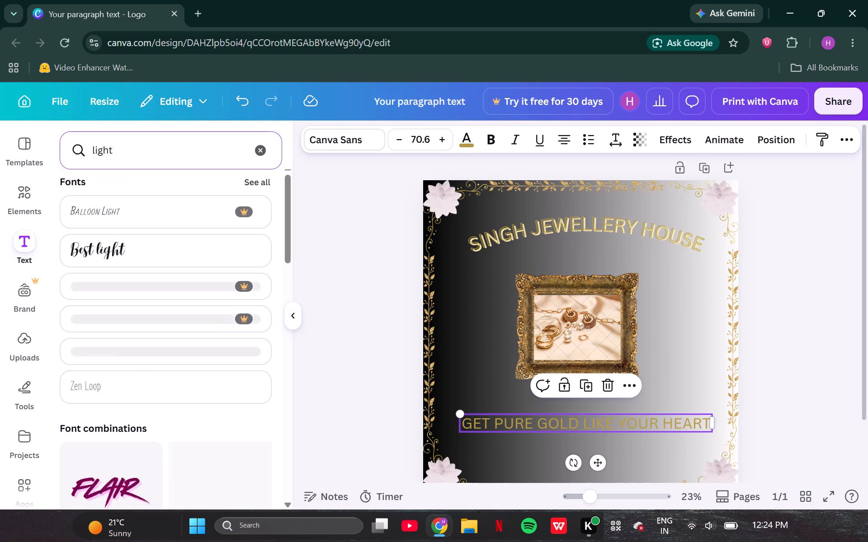
# Search the design elements for "light".
pyautogui.click(14, 201)
pyautogui.click(138, 151)
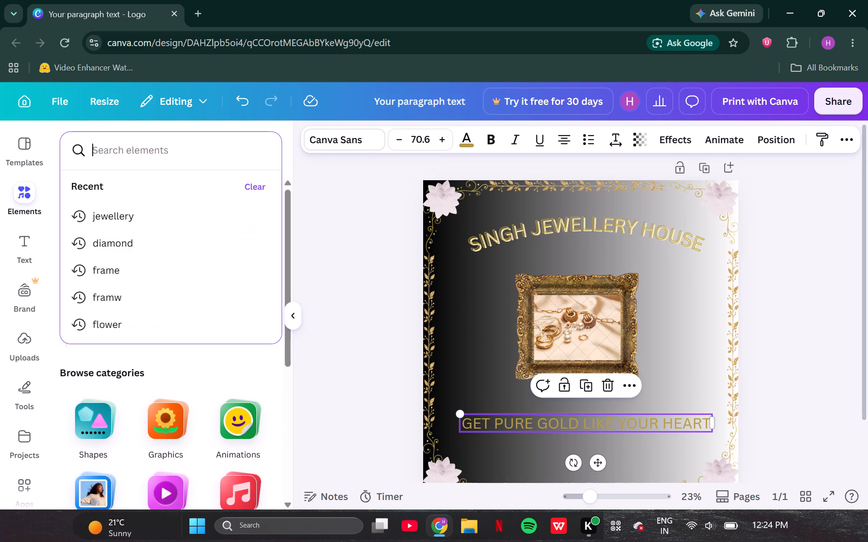
pyautogui.write('light')
pyautogui.press('Return')
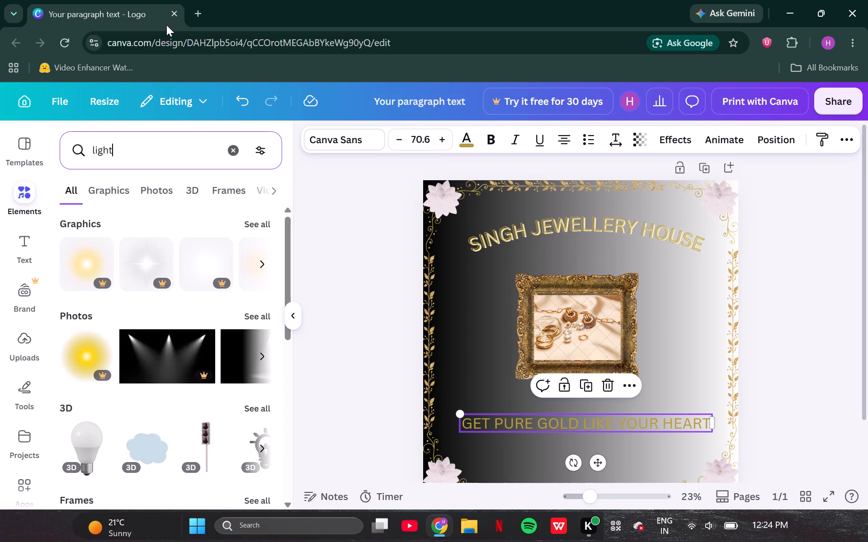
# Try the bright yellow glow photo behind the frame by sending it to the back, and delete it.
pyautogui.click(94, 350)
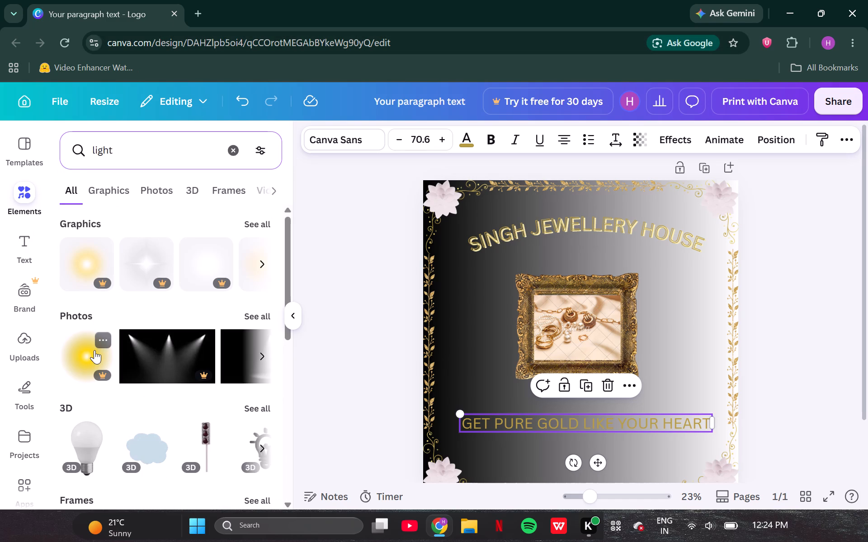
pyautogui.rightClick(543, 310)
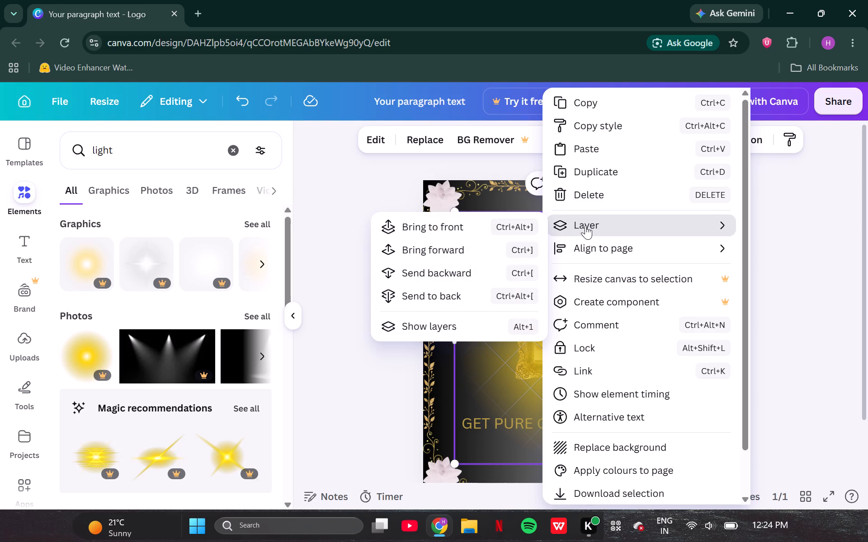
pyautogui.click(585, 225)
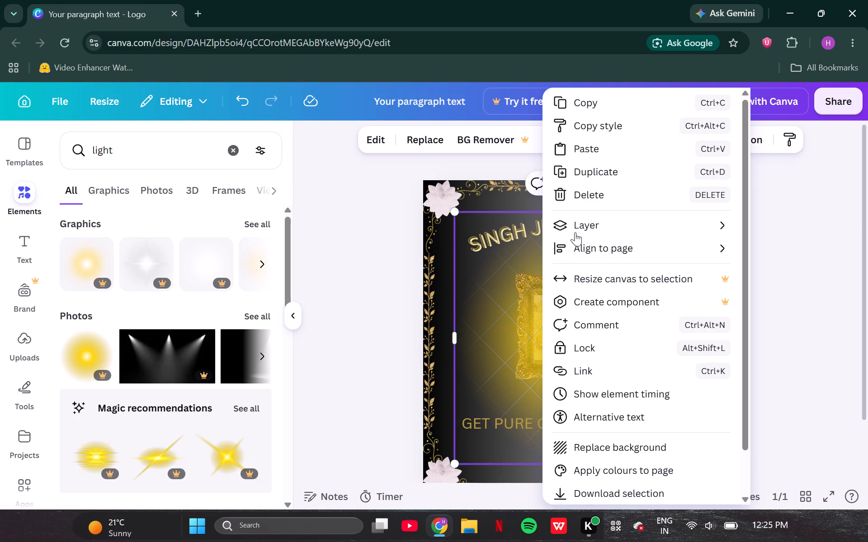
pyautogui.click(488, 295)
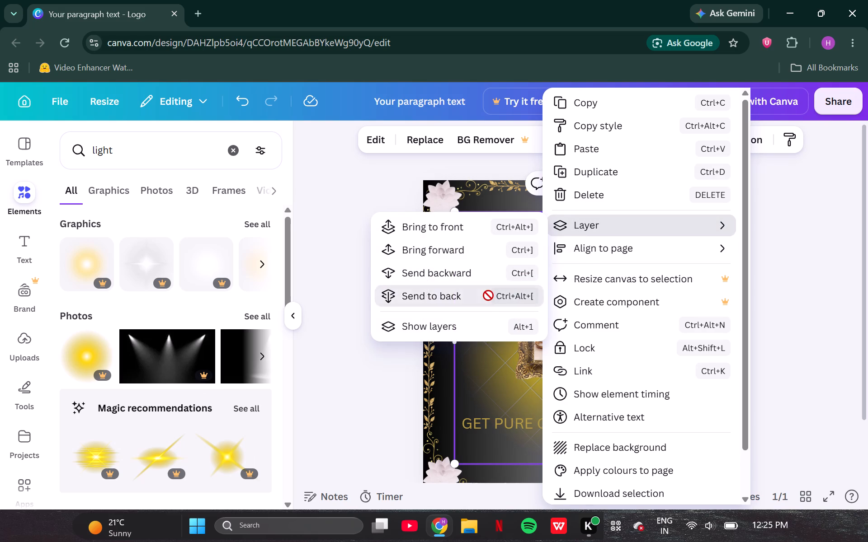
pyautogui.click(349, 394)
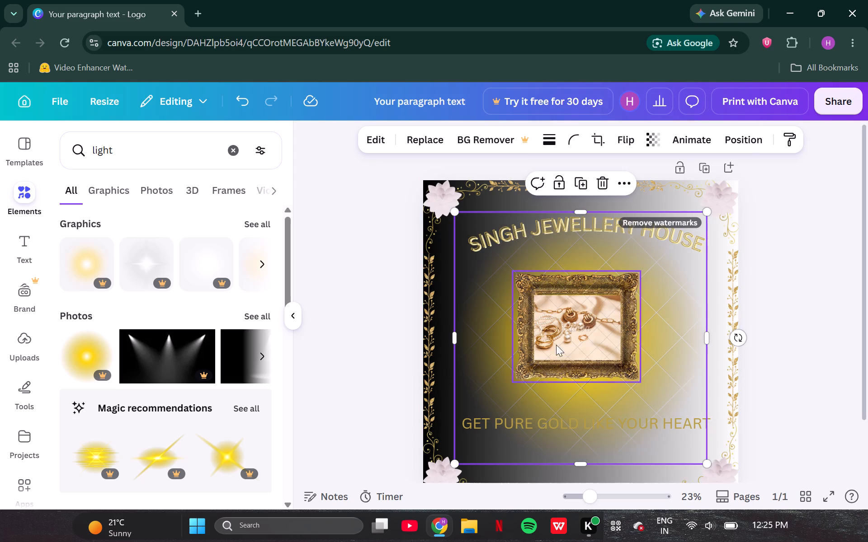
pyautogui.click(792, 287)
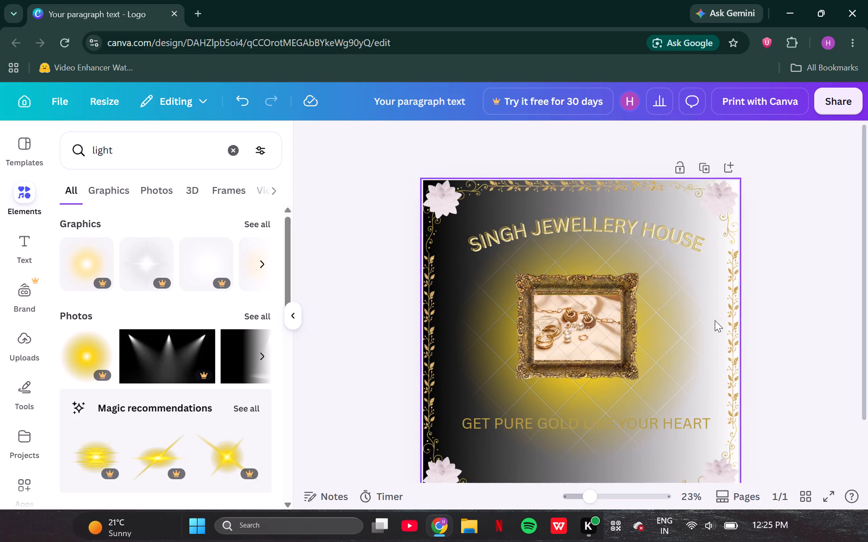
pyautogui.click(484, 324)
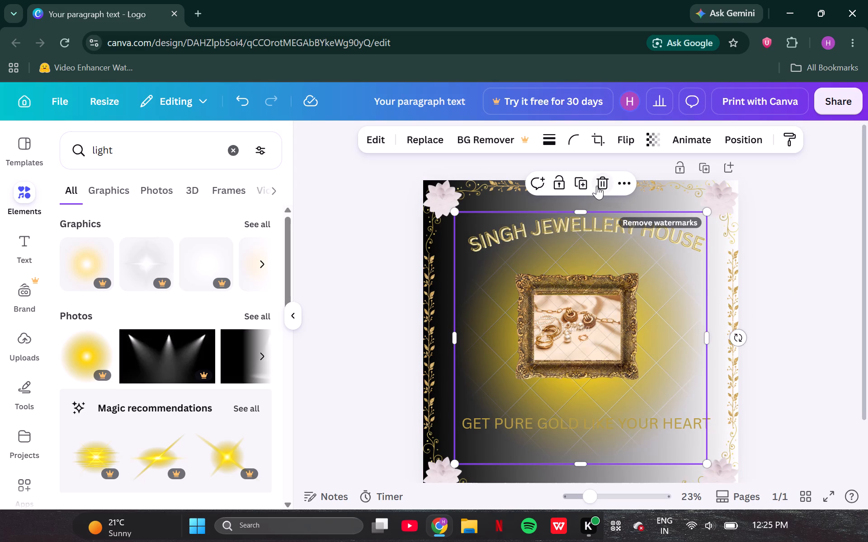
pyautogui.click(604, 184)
# Add the soft yellow glow from the light graphics and send it to the back, behind the ornate frame.
pyautogui.hscroll(-1, 153, 360)
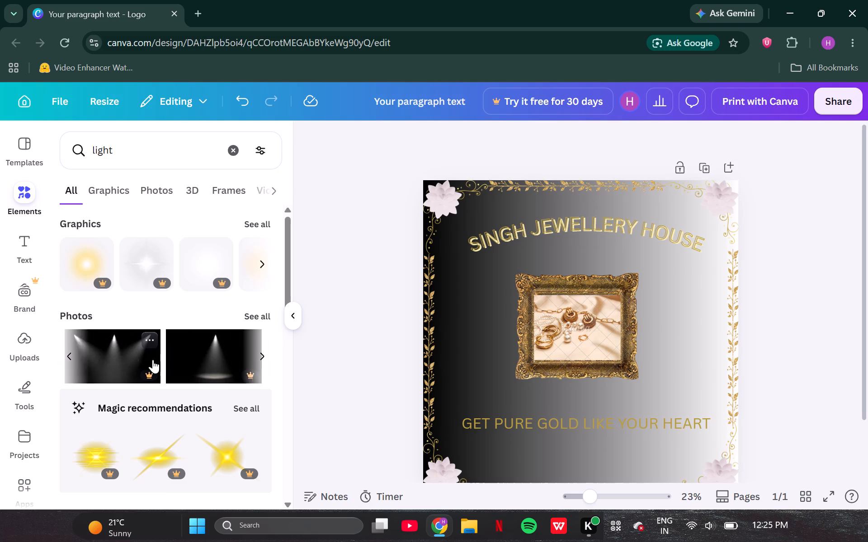
pyautogui.hscroll(-2, 153, 360)
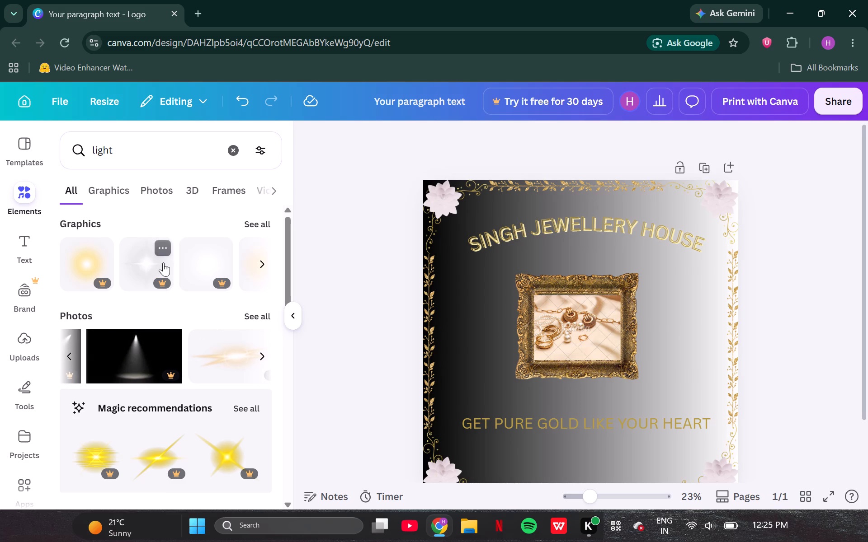
pyautogui.hscroll(-3, 198, 258)
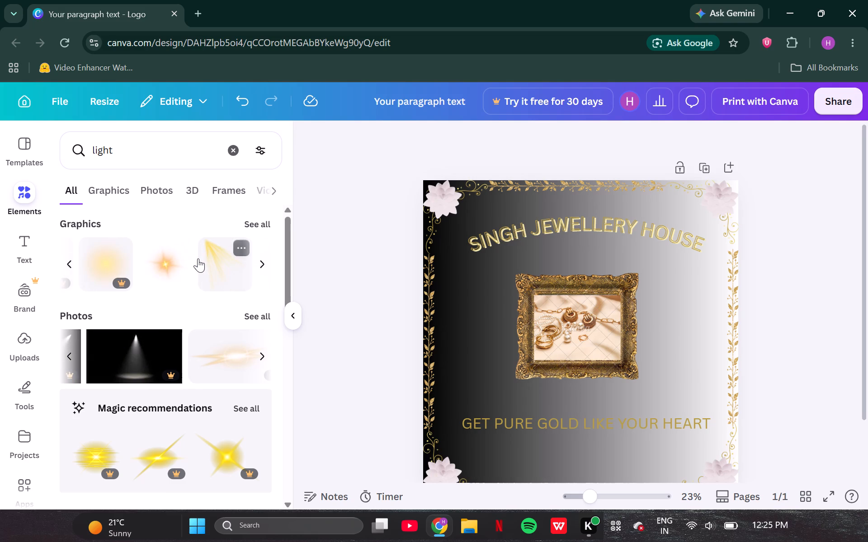
pyautogui.hscroll(-4, 198, 258)
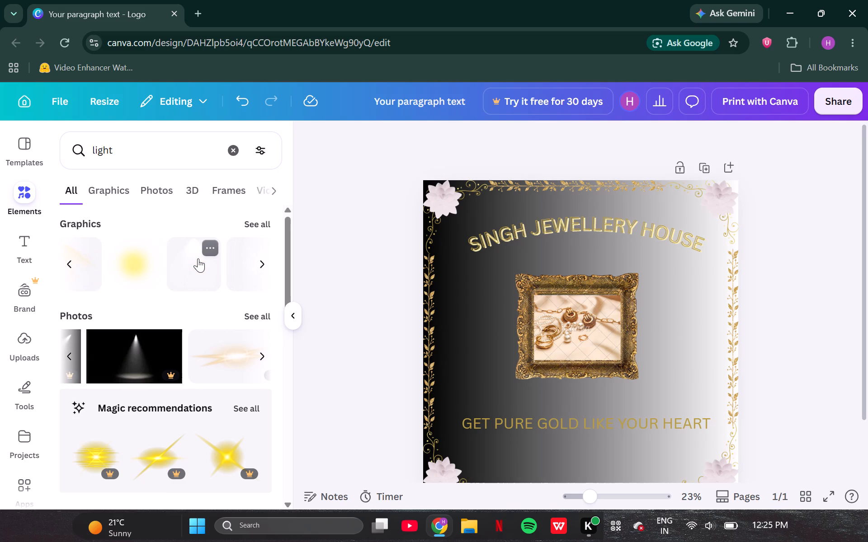
pyautogui.hscroll(-1, 191, 264)
pyautogui.hscroll(1, 191, 264)
pyautogui.click(122, 268)
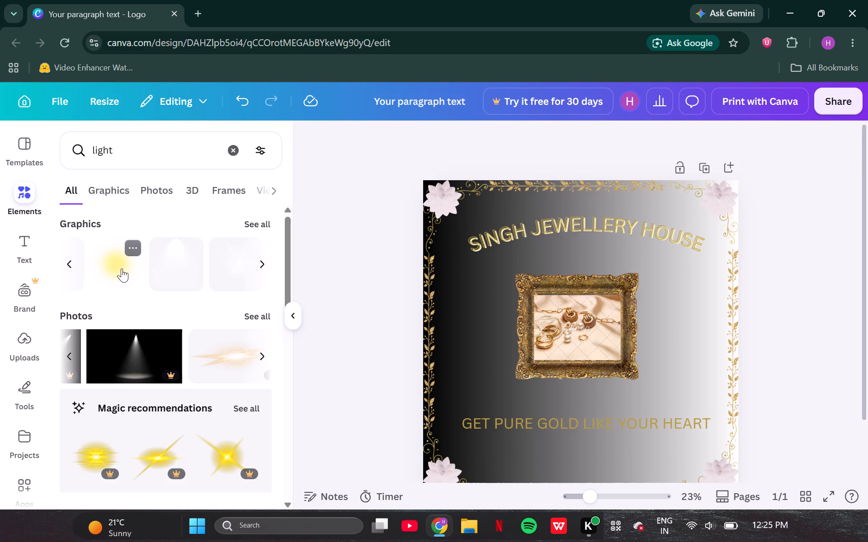
pyautogui.rightClick(600, 330)
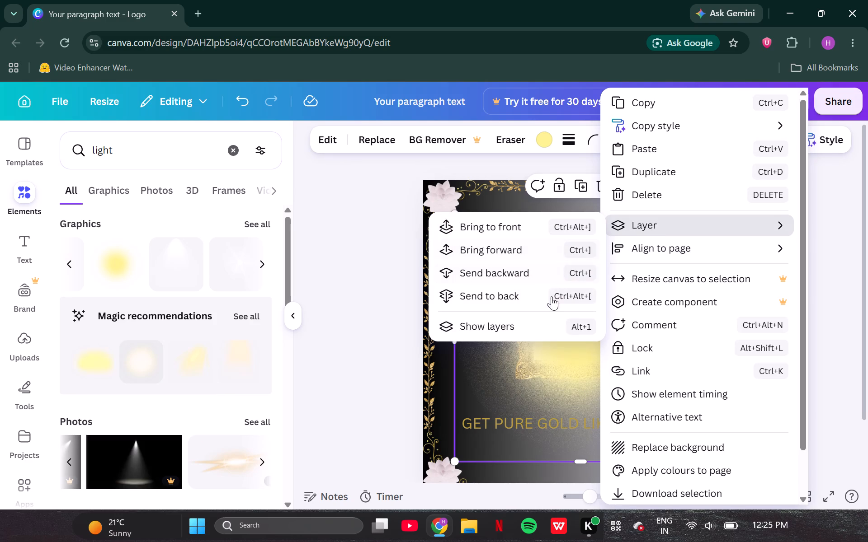
pyautogui.click(529, 301)
pyautogui.click(373, 331)
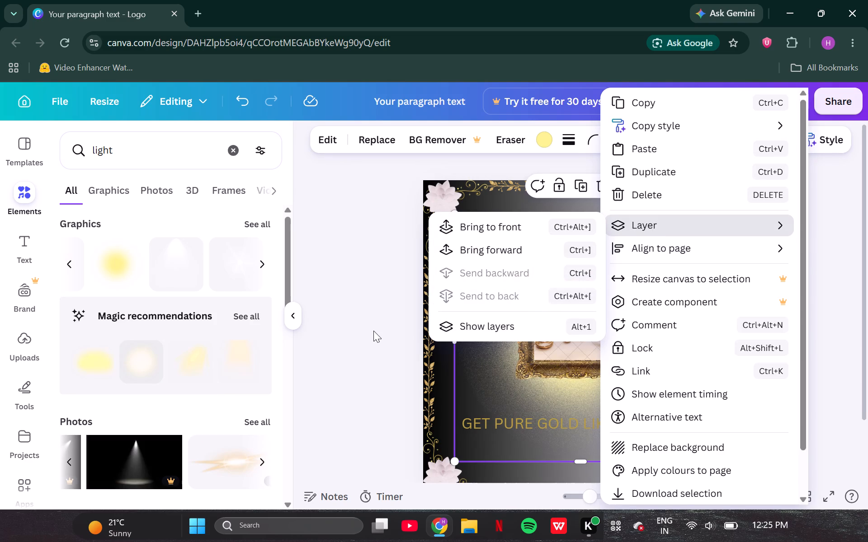
pyautogui.click(344, 324)
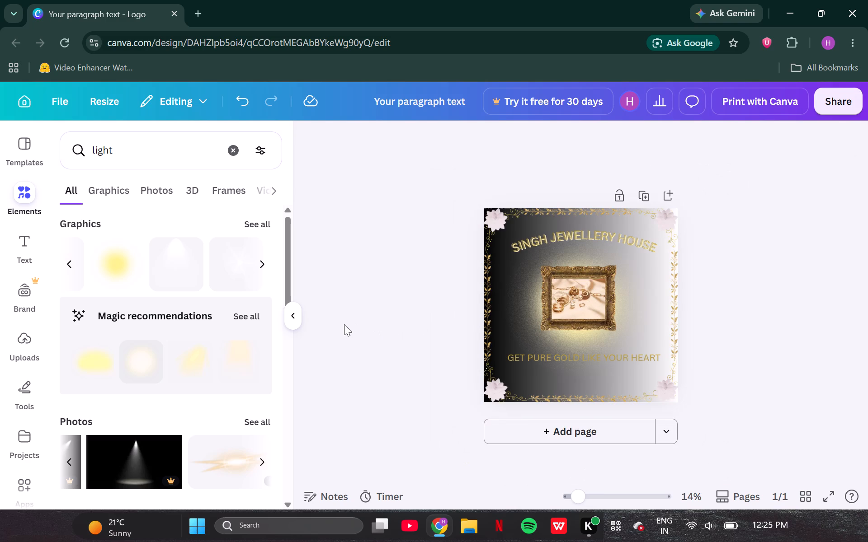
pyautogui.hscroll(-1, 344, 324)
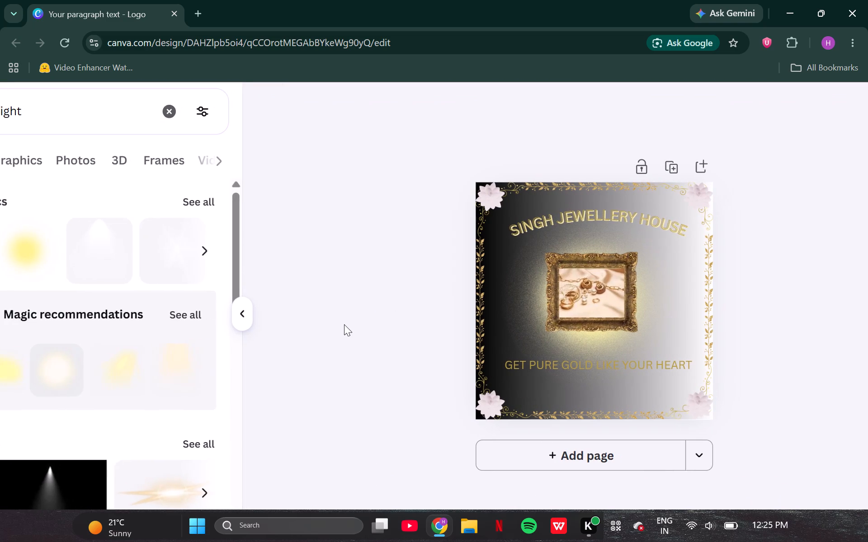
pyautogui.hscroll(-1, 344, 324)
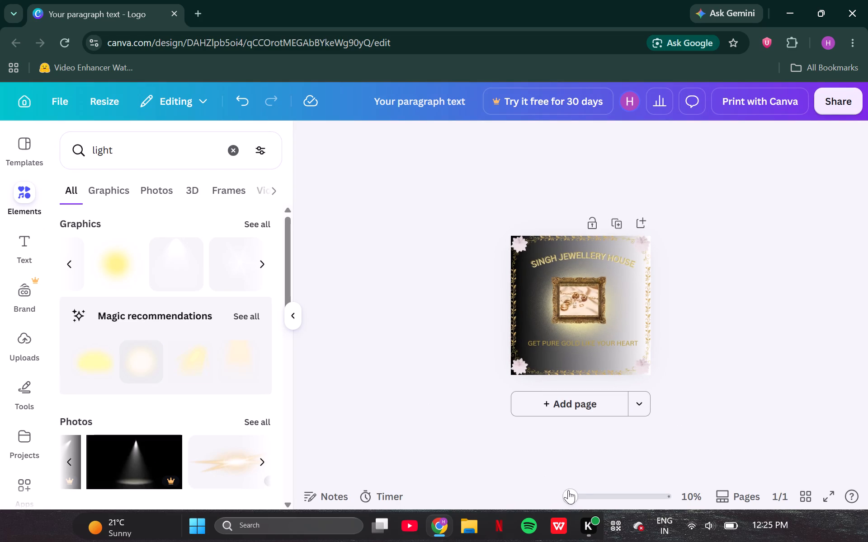
# Search the design elements for "stars".
pyautogui.moveTo(572, 494); pyautogui.dragTo(588, 496)
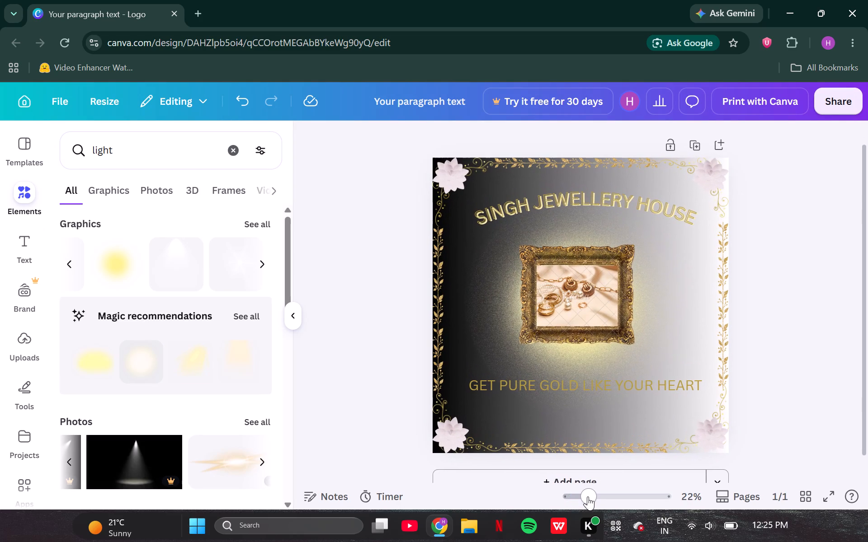
pyautogui.click(234, 150)
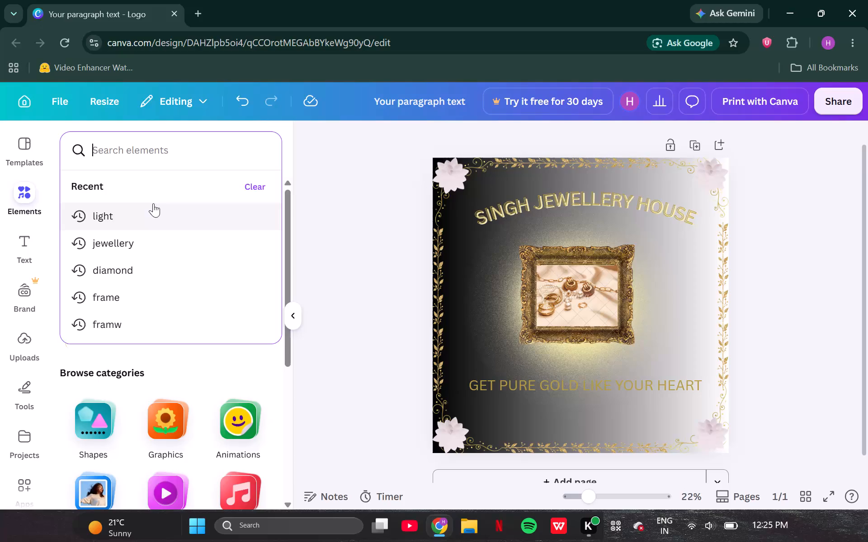
pyautogui.write('stars')
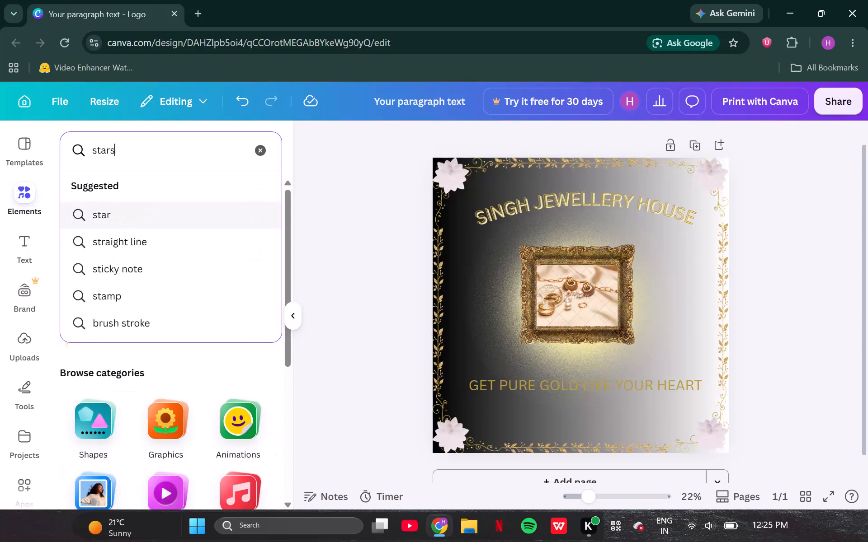
pyautogui.press('Return')
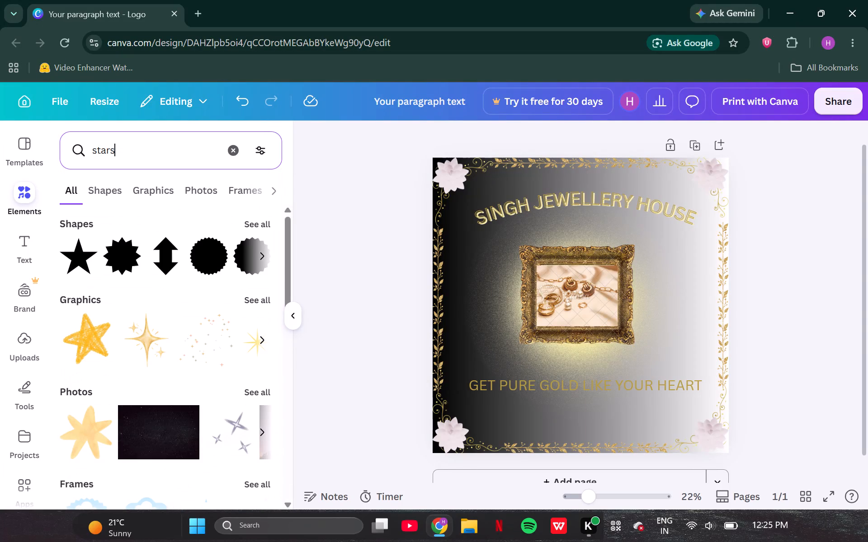
# Add the gold four-pointed sparkle graphic, shrink it to a small accent and place it between the ornate frame and the right border.
pyautogui.hscroll(-1, 151, 347)
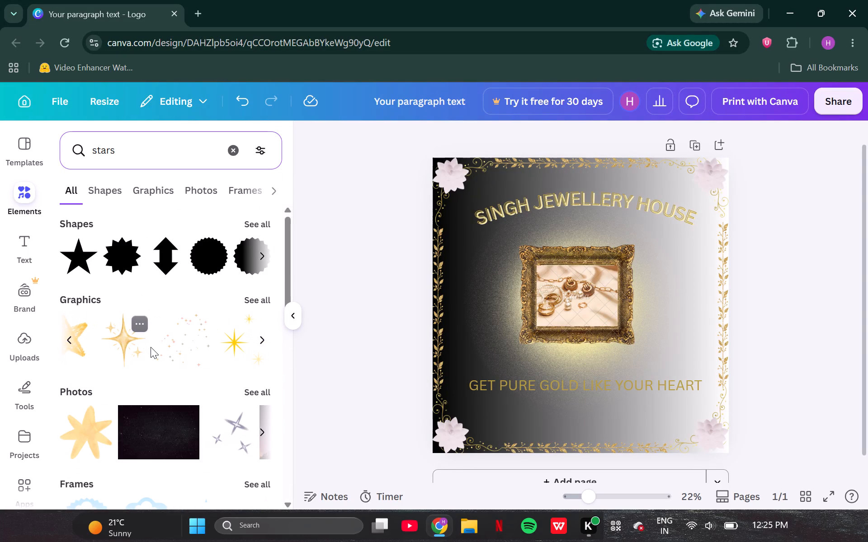
pyautogui.click(123, 347)
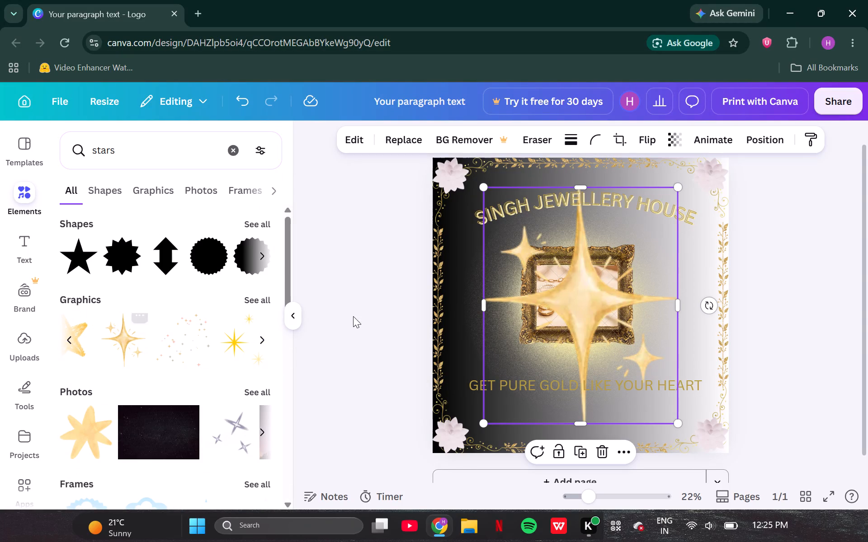
pyautogui.moveTo(483, 190); pyautogui.dragTo(532, 243)
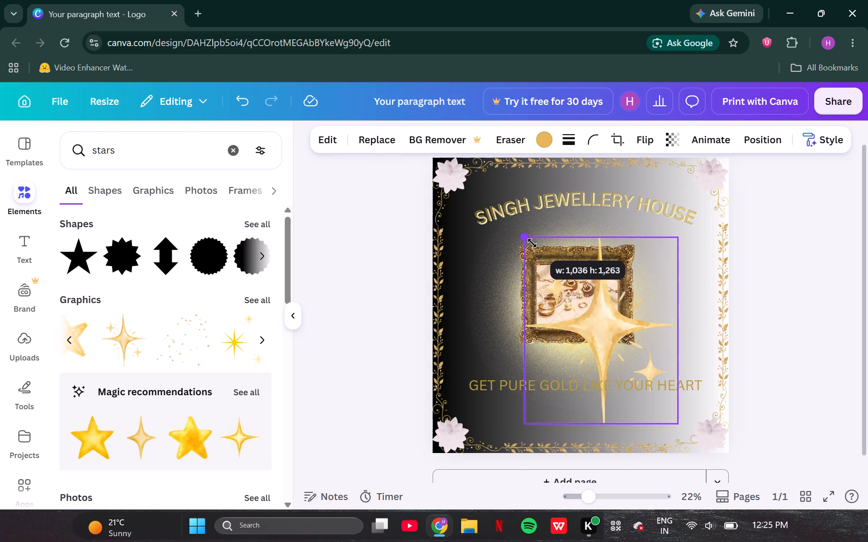
pyautogui.moveTo(532, 243); pyautogui.dragTo(612, 337)
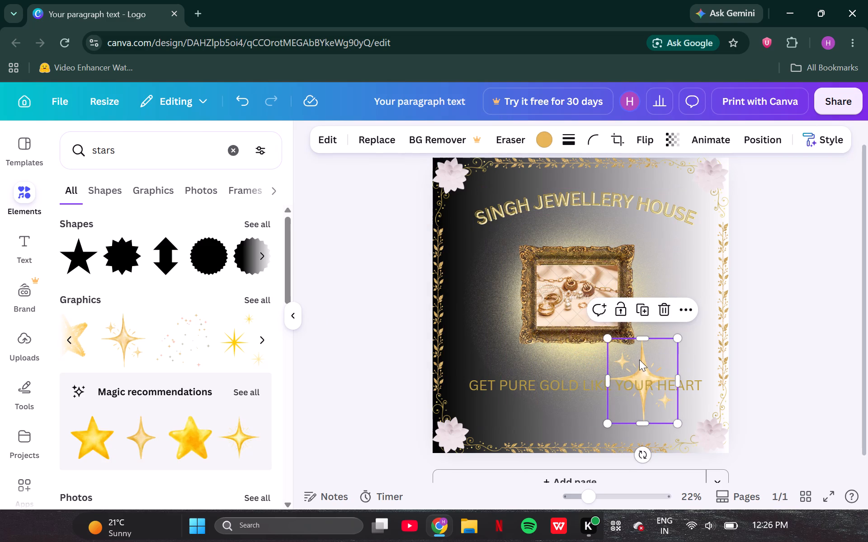
pyautogui.moveTo(639, 360); pyautogui.dragTo(667, 318)
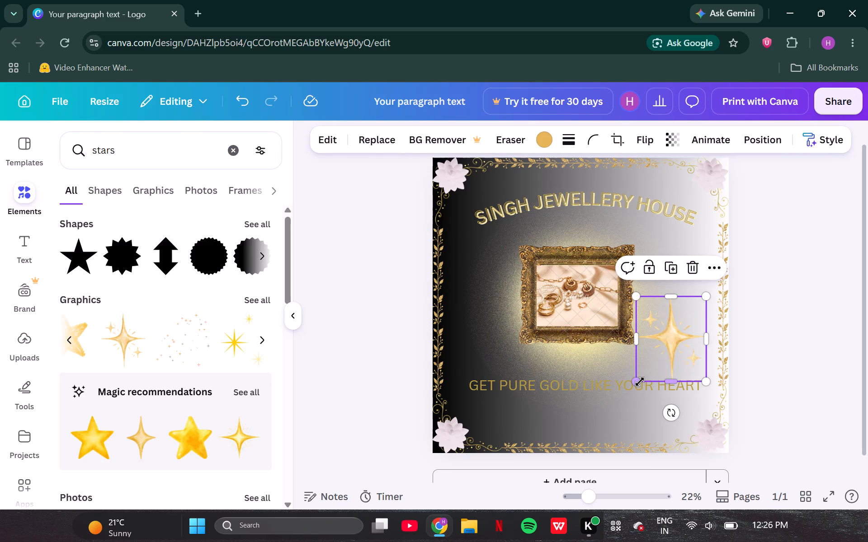
pyautogui.moveTo(639, 382); pyautogui.dragTo(668, 340)
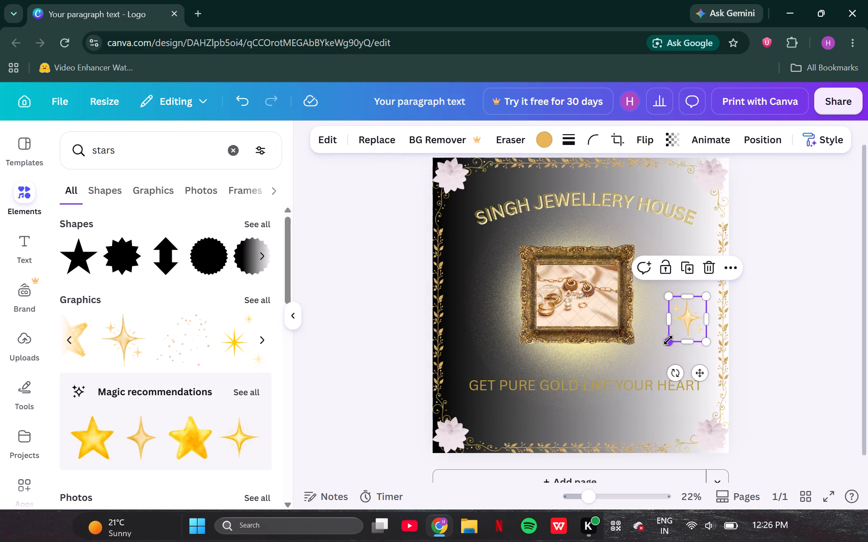
# Make four copies of the sparkle and spread them over the title's start, beside the frame's upper-right and lower-left corners, and below the tagline.
pyautogui.hotkey('ctrl', 'c')
pyautogui.hotkey('ctrl', 'v')
pyautogui.hotkey('ctrl', 'v')
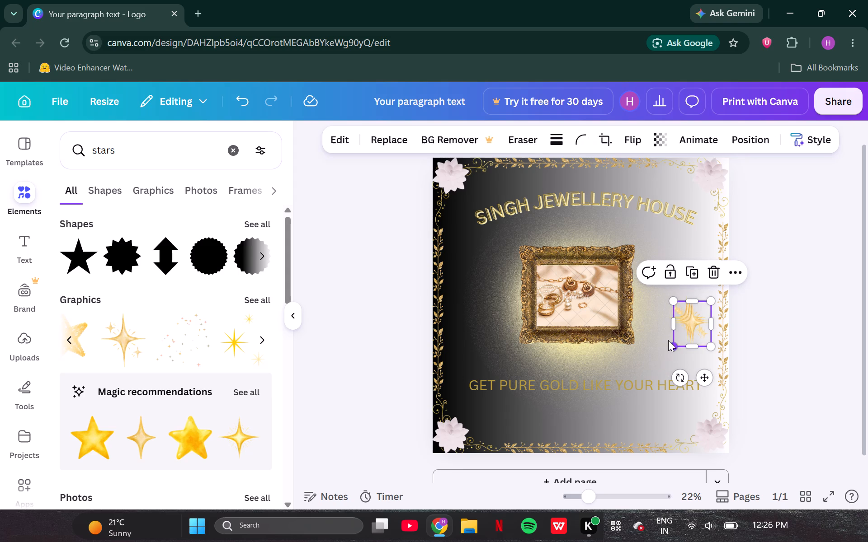
pyautogui.hotkey('ctrl', 'v')
pyautogui.hotkey('ctrl', 'v')
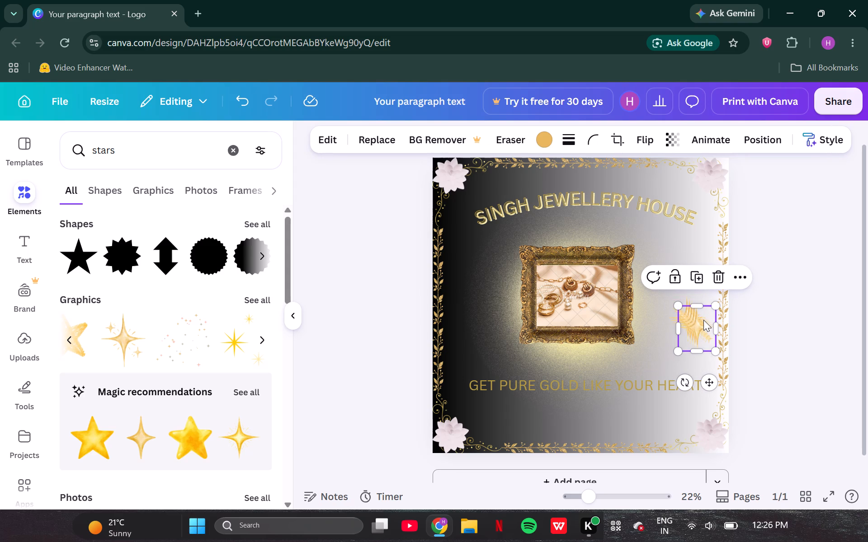
pyautogui.moveTo(703, 320); pyautogui.dragTo(508, 210)
pyautogui.moveTo(695, 328); pyautogui.dragTo(670, 301)
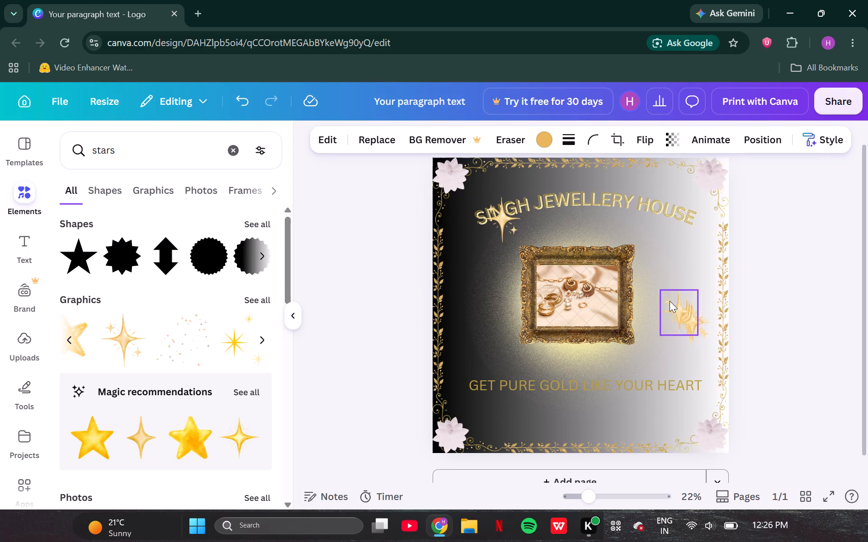
pyautogui.moveTo(670, 301); pyautogui.dragTo(664, 254)
pyautogui.moveTo(690, 316); pyautogui.dragTo(520, 337)
pyautogui.moveTo(688, 330); pyautogui.dragTo(603, 422)
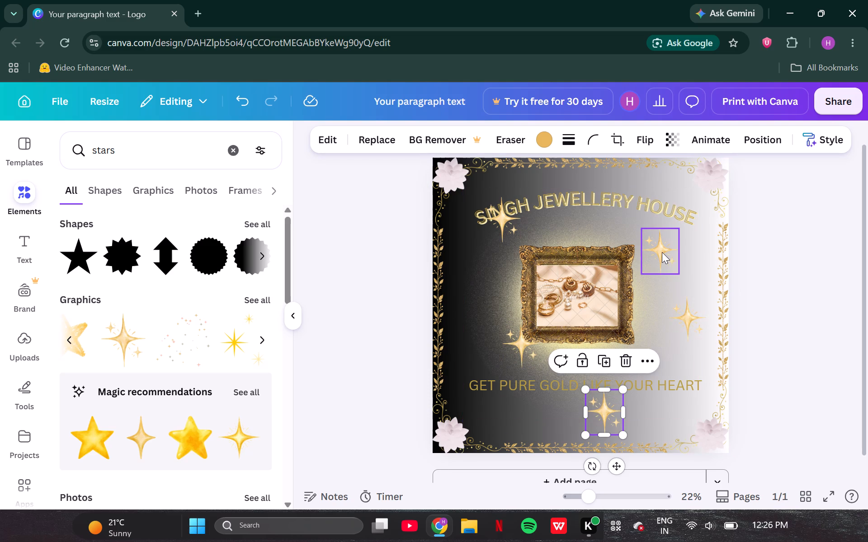
# Fine-tune the five sparkles, raising the title one, moving the lower-left one to the left border and lowering the one near the right border.
pyautogui.moveTo(662, 252); pyautogui.dragTo(660, 243)
pyautogui.moveTo(510, 219); pyautogui.dragTo(524, 197)
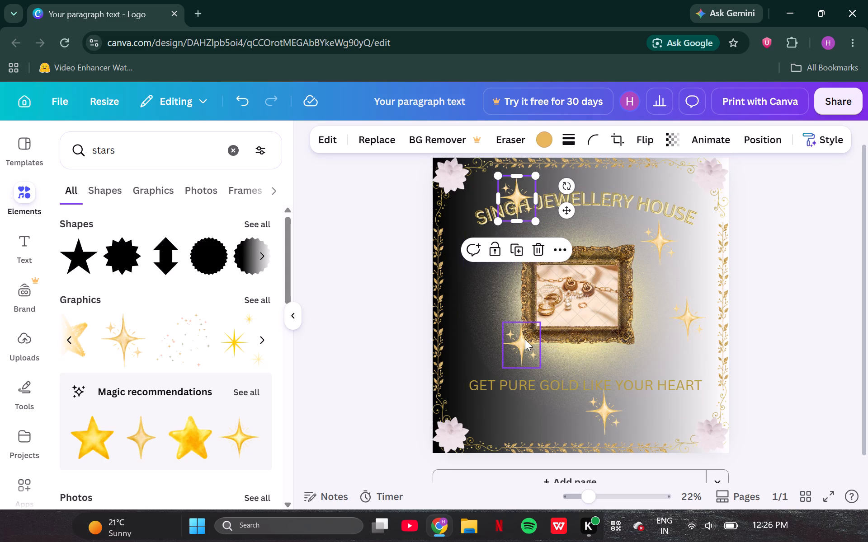
pyautogui.moveTo(525, 339); pyautogui.dragTo(475, 352)
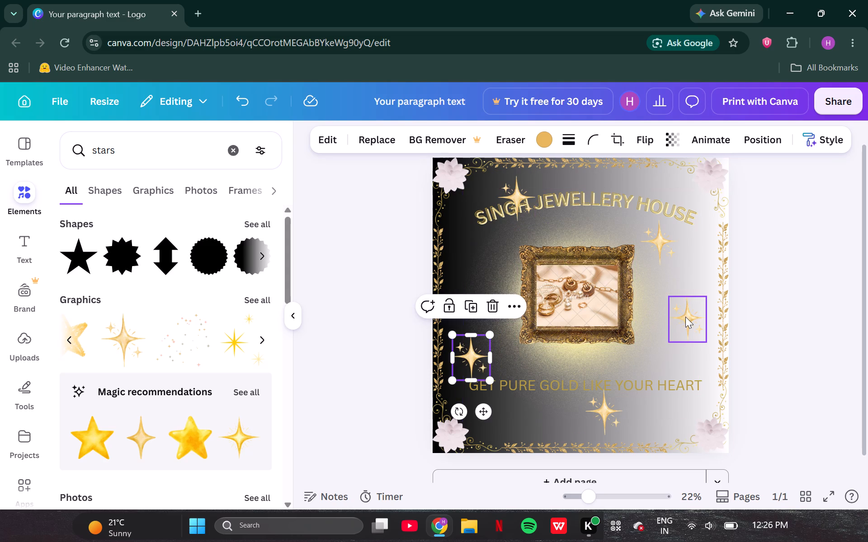
pyautogui.moveTo(685, 317); pyautogui.dragTo(677, 340)
pyautogui.moveTo(612, 398); pyautogui.dragTo(601, 404)
pyautogui.moveTo(670, 237); pyautogui.dragTo(660, 231)
pyautogui.moveTo(677, 329); pyautogui.dragTo(686, 332)
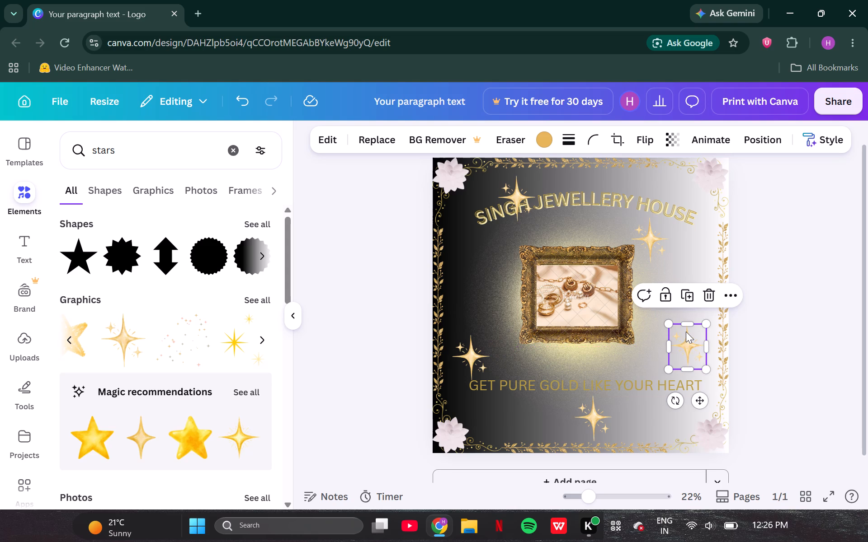
# Send the sparkle over the word "SINGH" to the back, behind the title.
pyautogui.rightClick(517, 194)
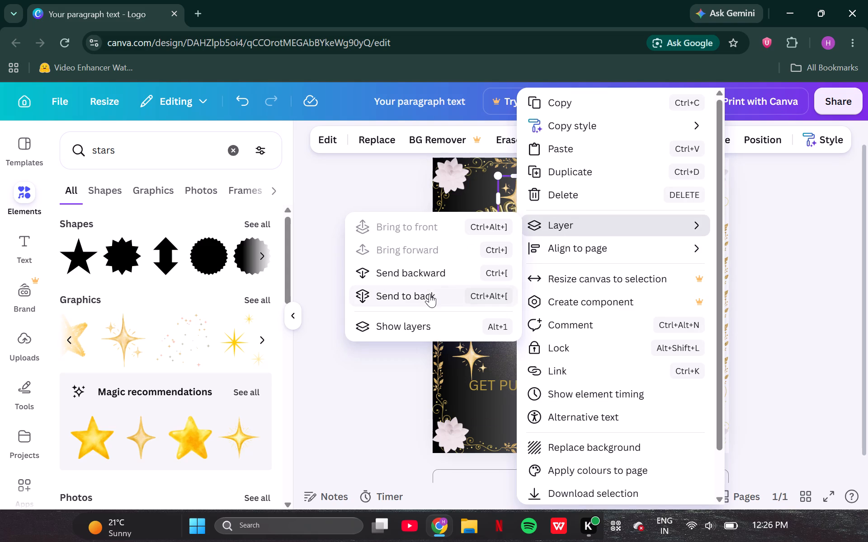
pyautogui.click(423, 295)
pyautogui.click(382, 373)
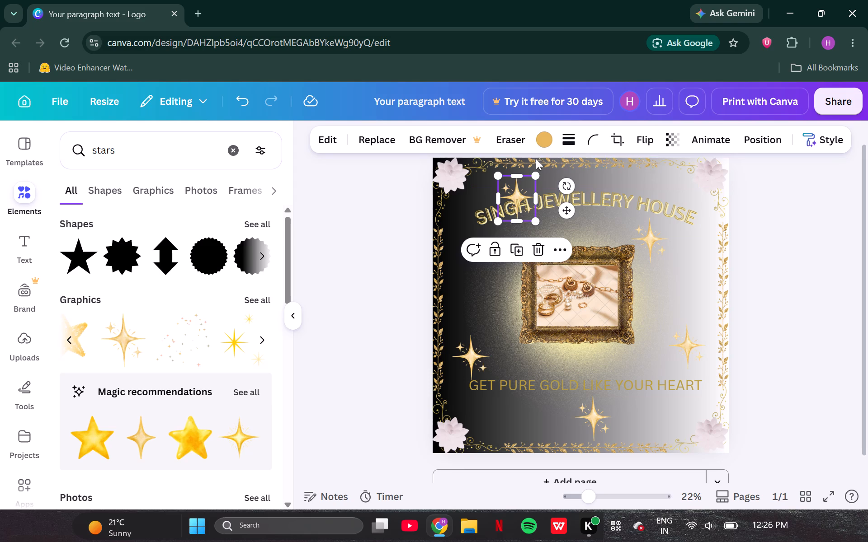
# Try yellow, peach, coral and pink on the sparkle at the title's start, and settle on black.
pyautogui.click(542, 144)
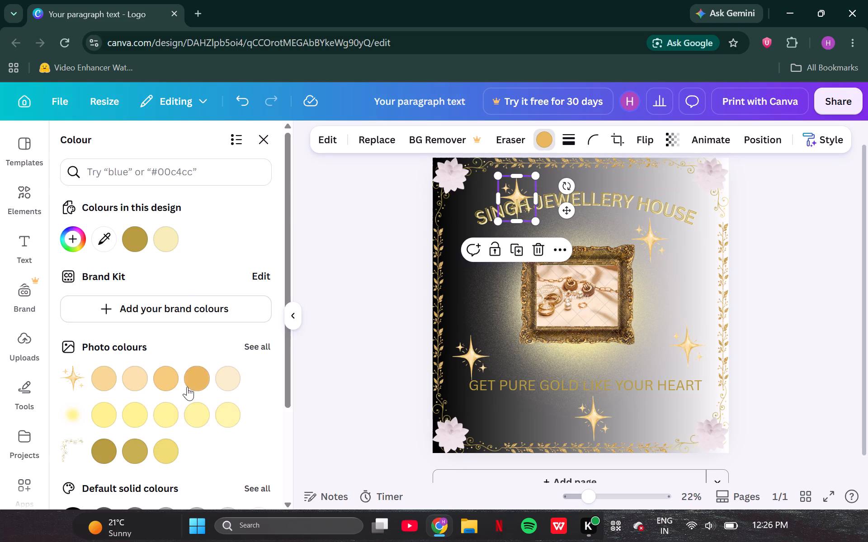
pyautogui.click(163, 420)
pyautogui.click(151, 411)
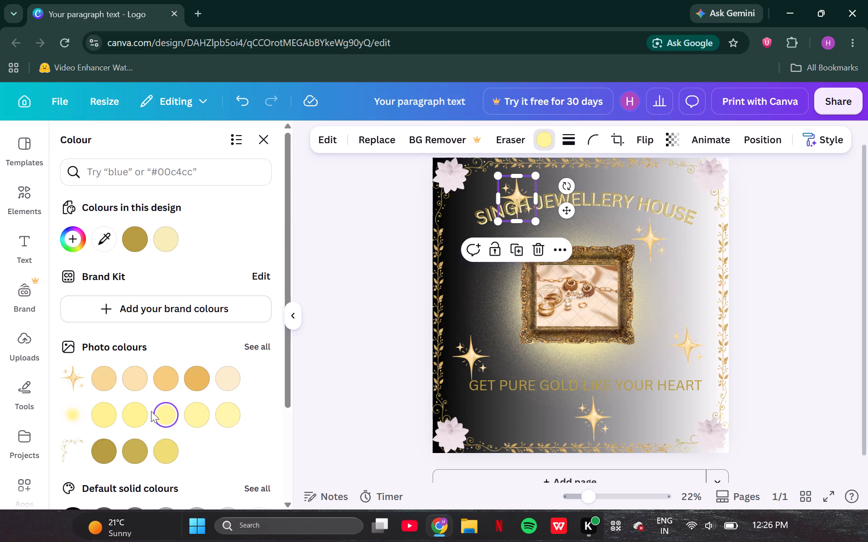
pyautogui.click(133, 382)
pyautogui.scroll(-1, 133, 382)
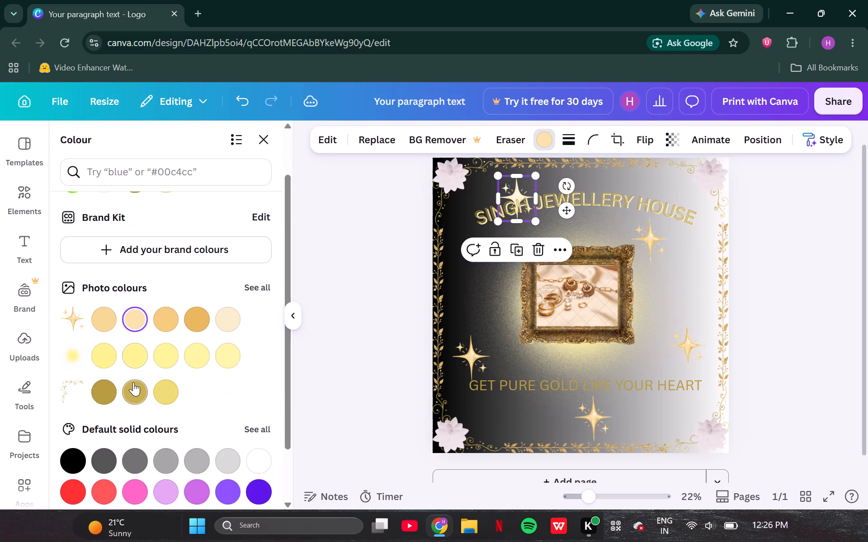
pyautogui.scroll(-1, 133, 382)
pyautogui.click(100, 431)
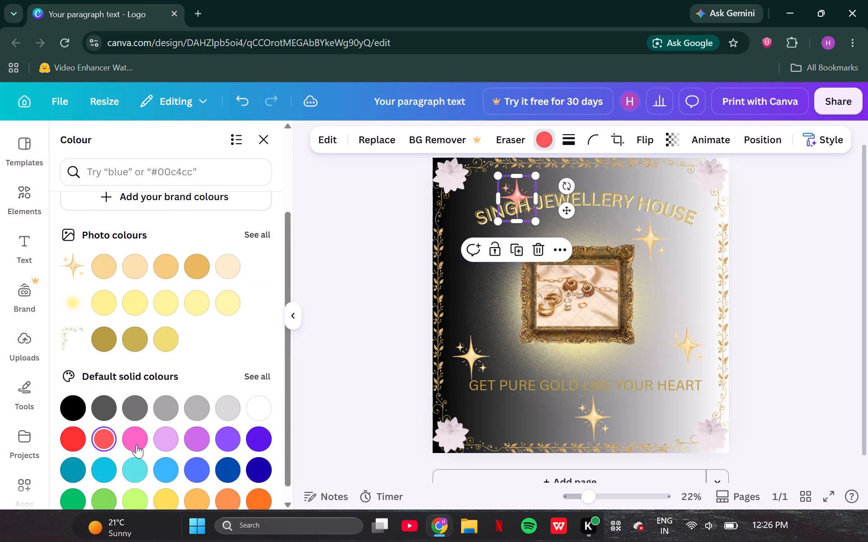
pyautogui.click(146, 443)
pyautogui.click(79, 408)
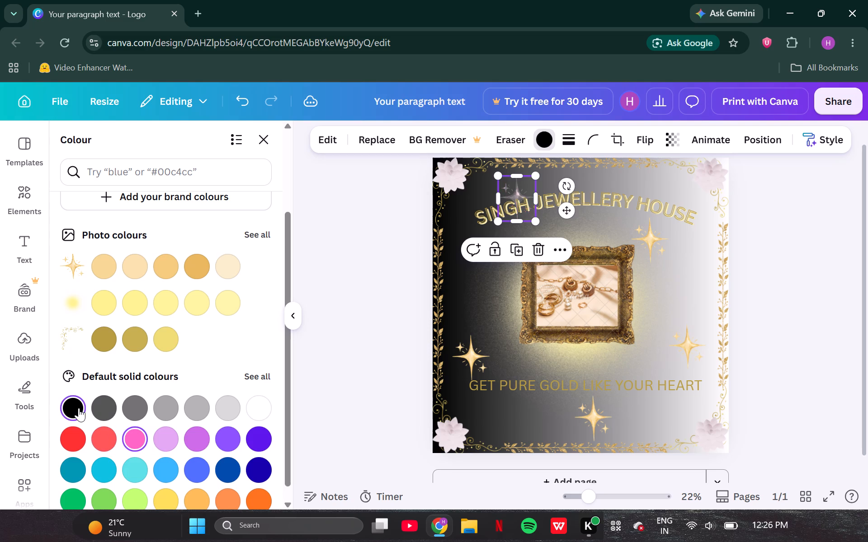
pyautogui.click(314, 318)
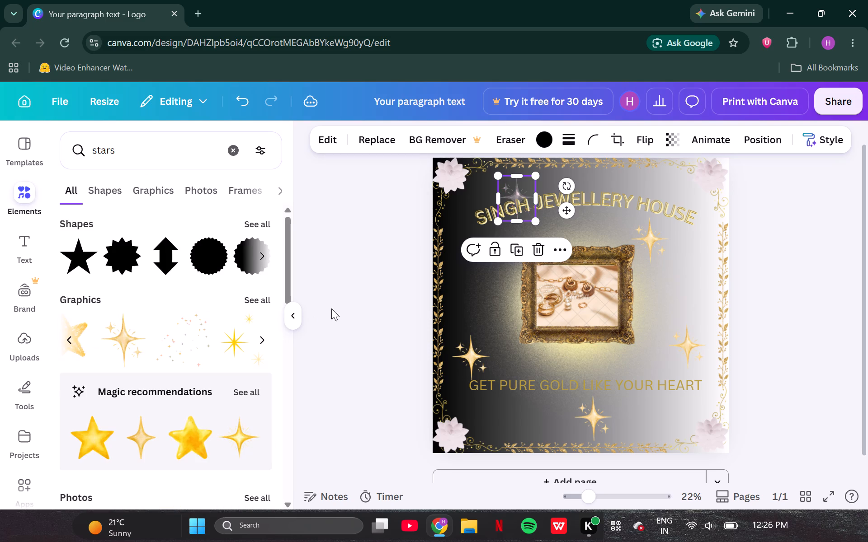
# Recolour the sparkle at the frame's upper-right corner to dark grey #737373.
pyautogui.click(654, 250)
pyautogui.rightClick(654, 250)
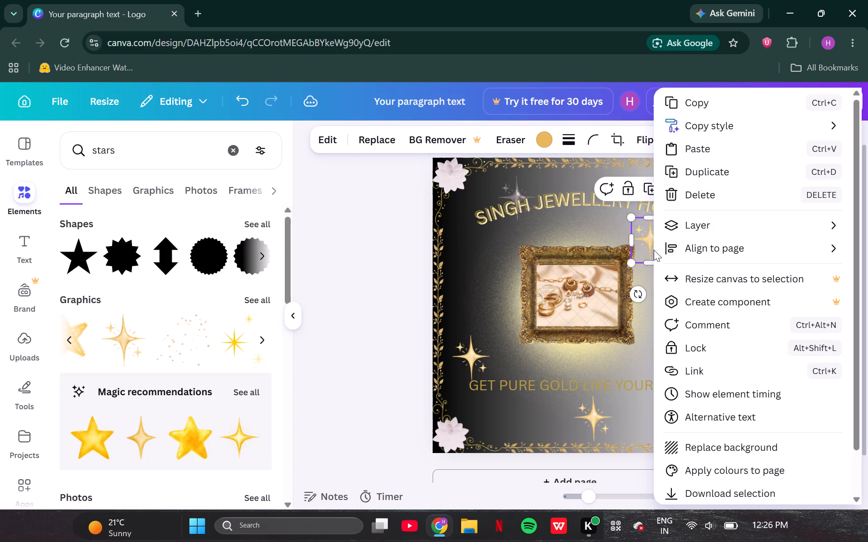
pyautogui.click(548, 135)
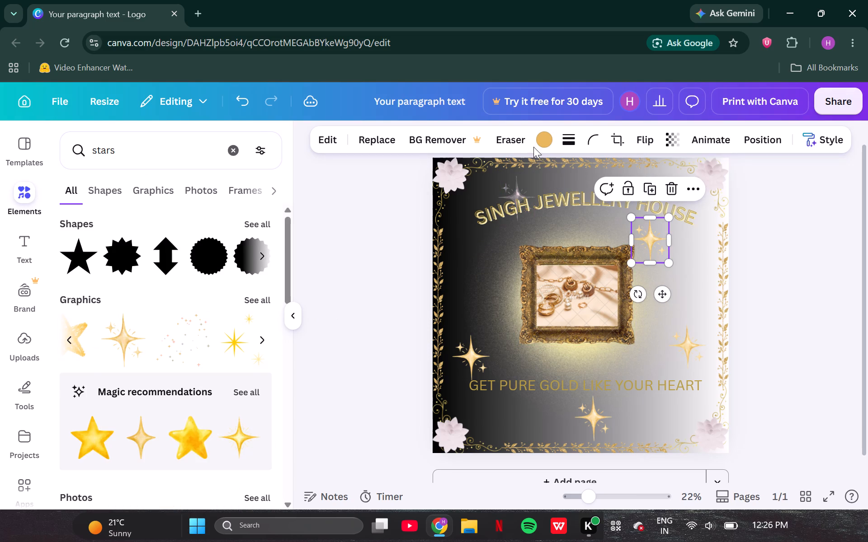
pyautogui.click(540, 144)
pyautogui.scroll(-3, 124, 396)
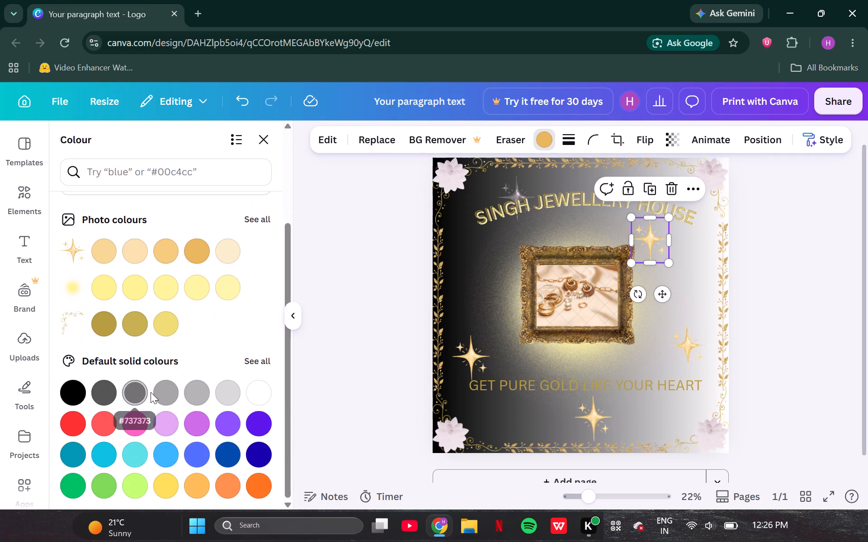
pyautogui.click(136, 393)
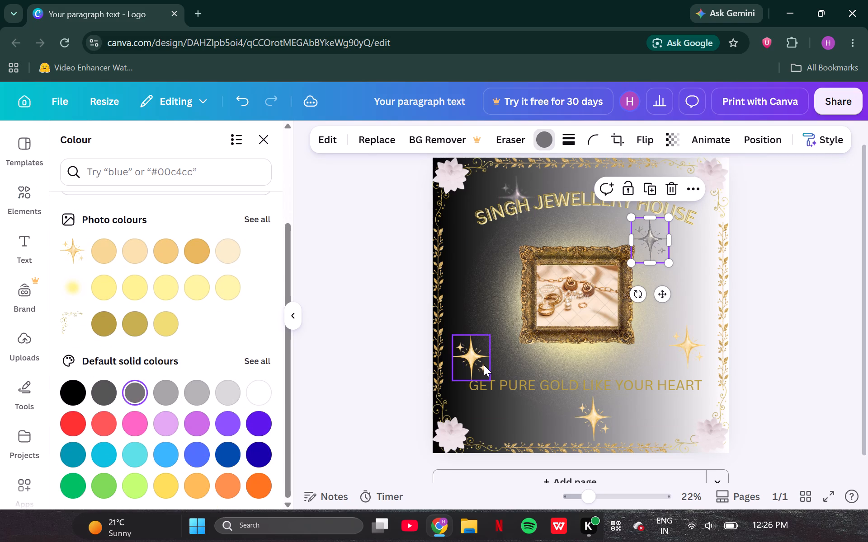
# Recolour the sparkle near the left border light grey, after trying purple, and the one near the right border medium grey.
pyautogui.click(481, 365)
pyautogui.click(223, 416)
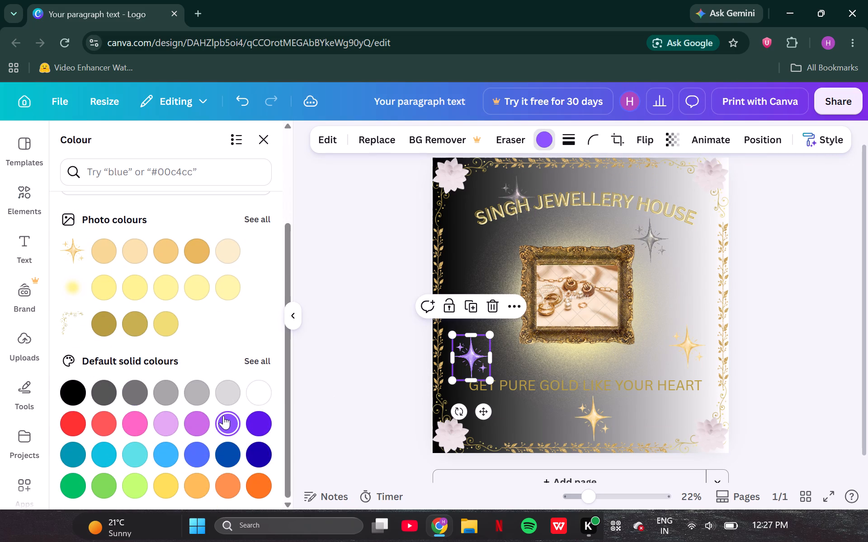
pyautogui.click(207, 396)
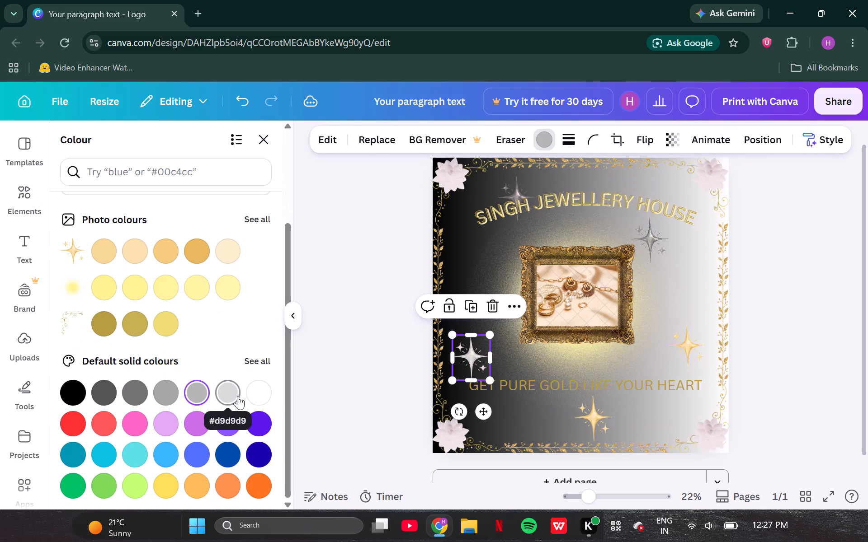
pyautogui.click(676, 353)
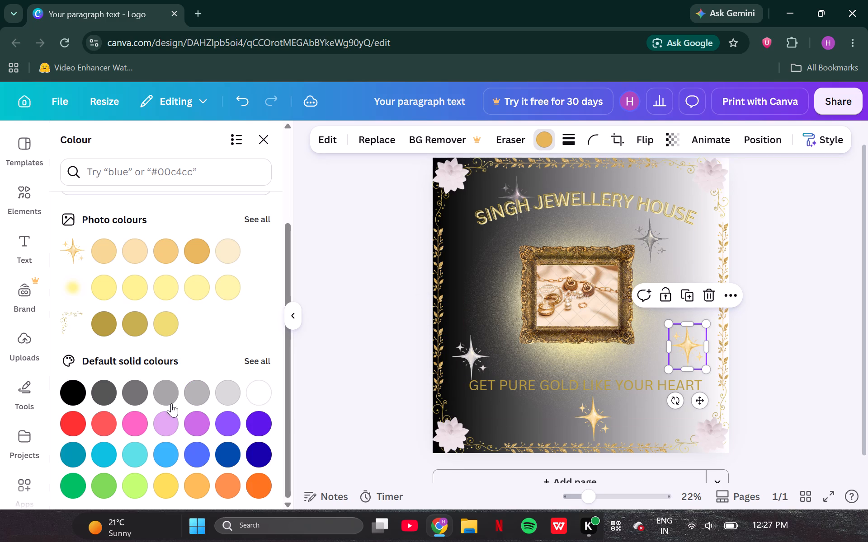
pyautogui.click(156, 400)
# Recolour the sparkle below the tagline white.
pyautogui.click(598, 426)
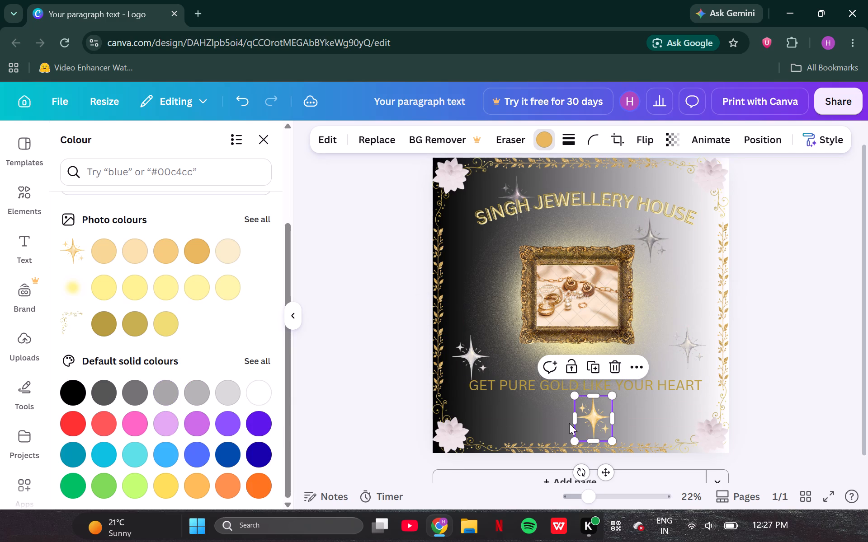
pyautogui.click(261, 391)
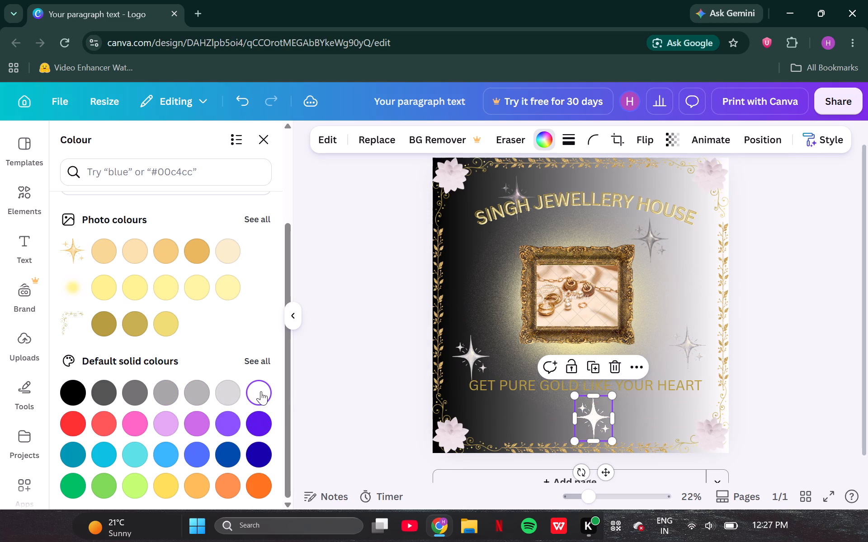
pyautogui.click(215, 399)
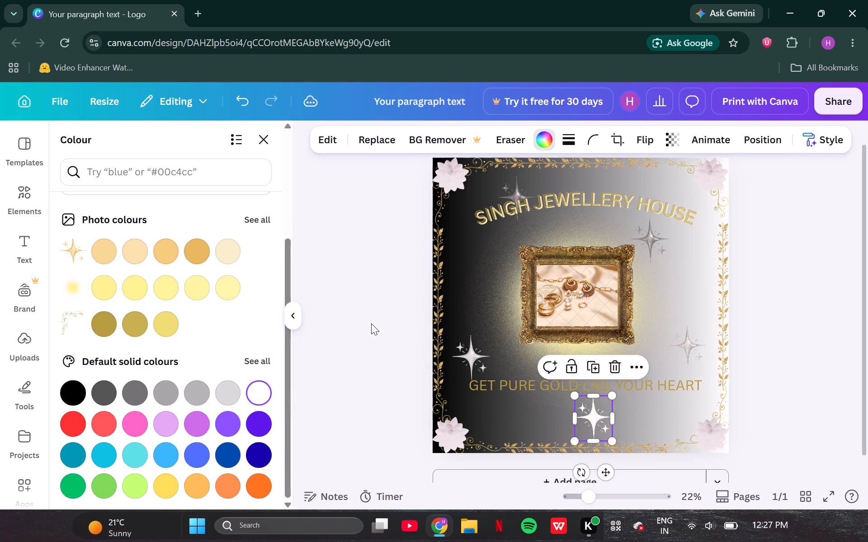
# Try pink, lilac and several greys on the sparkle below the tagline, and settle on the second-lightest grey.
pyautogui.click(363, 323)
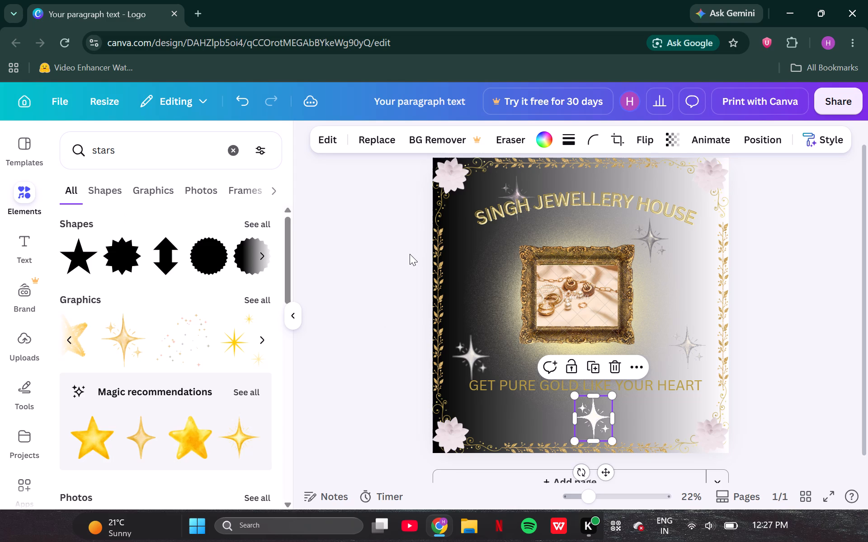
pyautogui.click(401, 302)
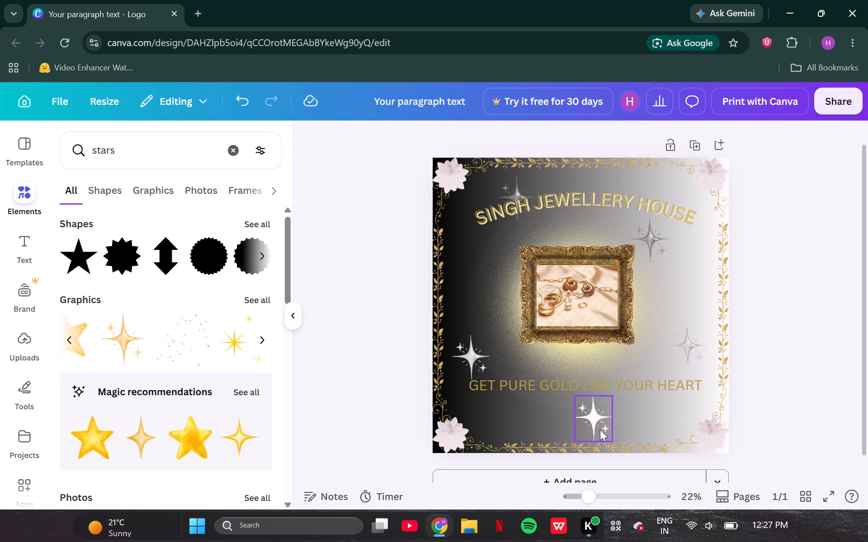
pyautogui.click(599, 429)
pyautogui.click(548, 143)
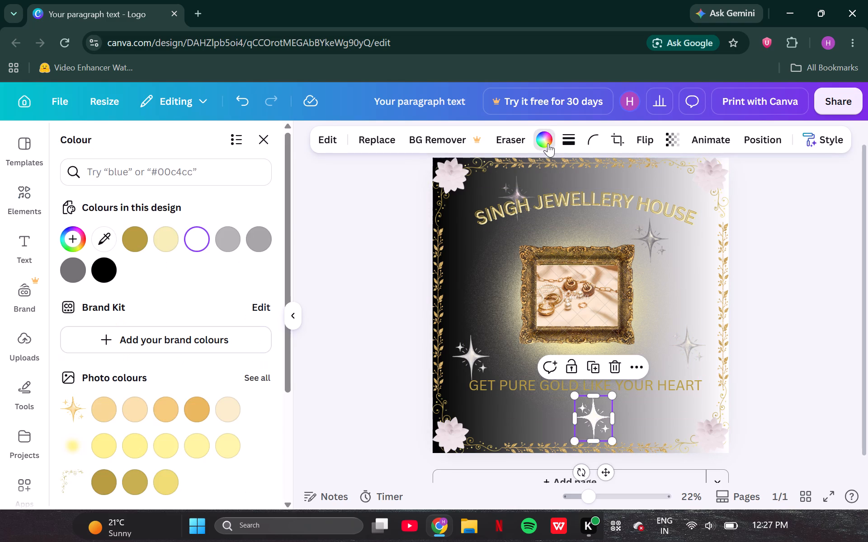
pyautogui.scroll(-5, 153, 397)
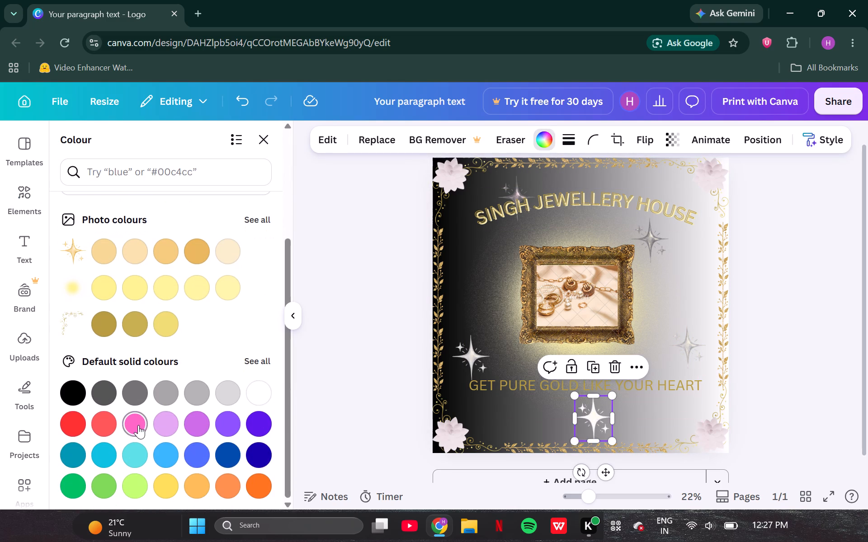
pyautogui.click(138, 425)
pyautogui.click(170, 420)
pyautogui.click(159, 391)
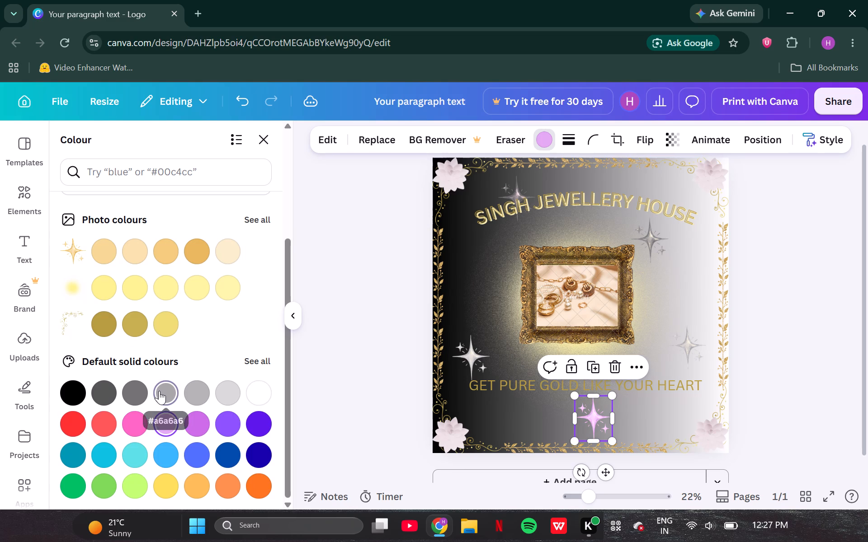
pyautogui.click(195, 387)
pyautogui.click(233, 390)
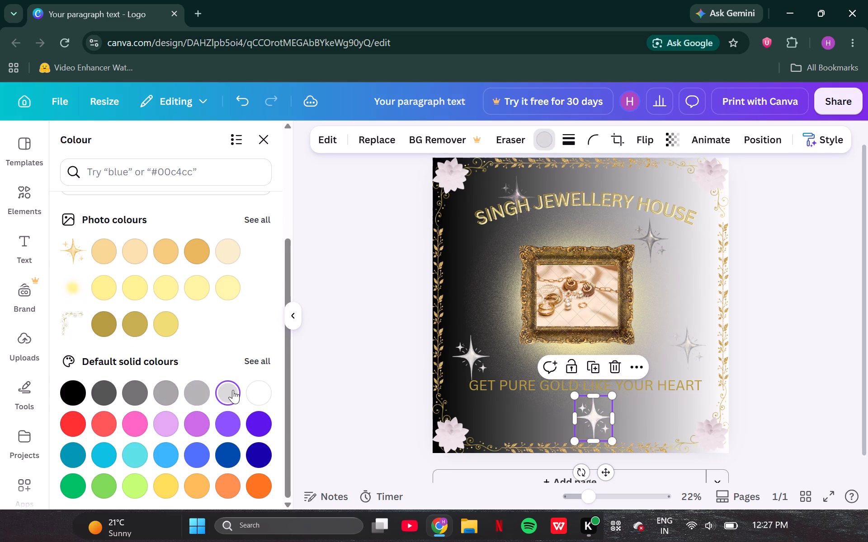
pyautogui.click(208, 392)
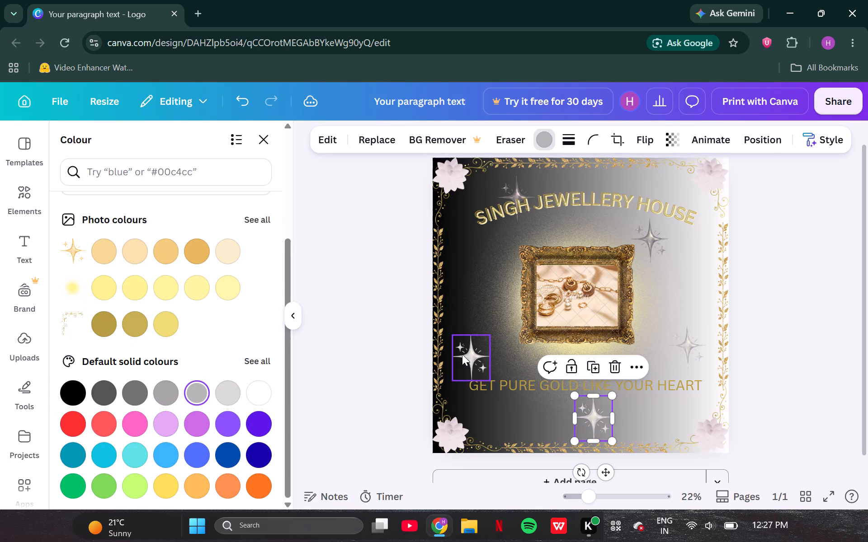
# Recolour the sparkle near the left border grey #a6a6a6 and deselect it.
pyautogui.click(462, 355)
pyautogui.click(173, 397)
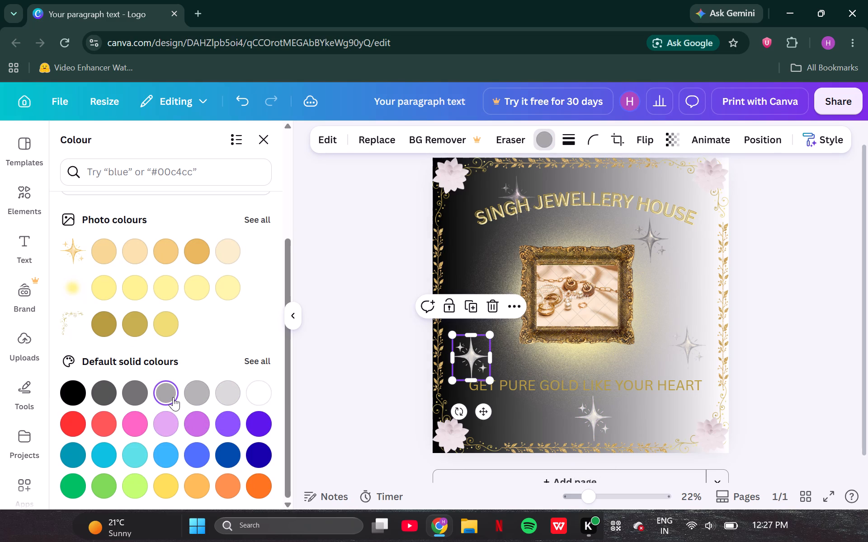
pyautogui.click(367, 356)
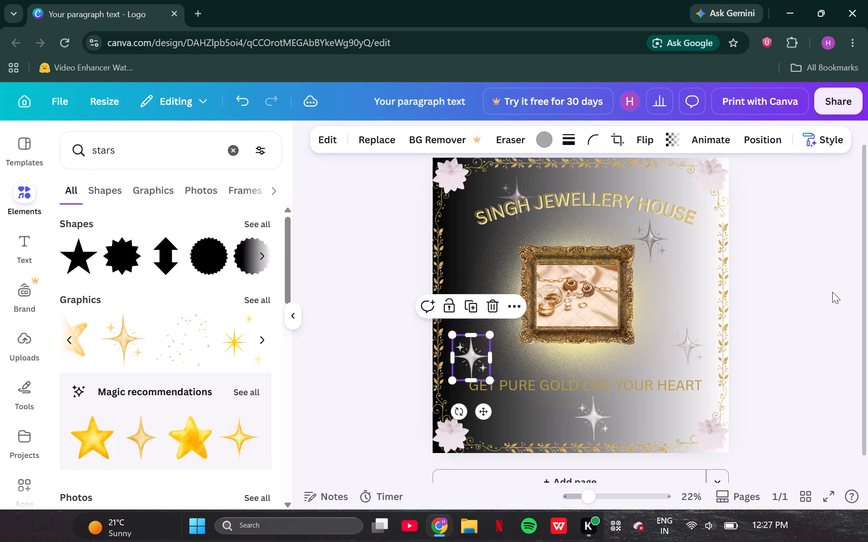
pyautogui.click(832, 292)
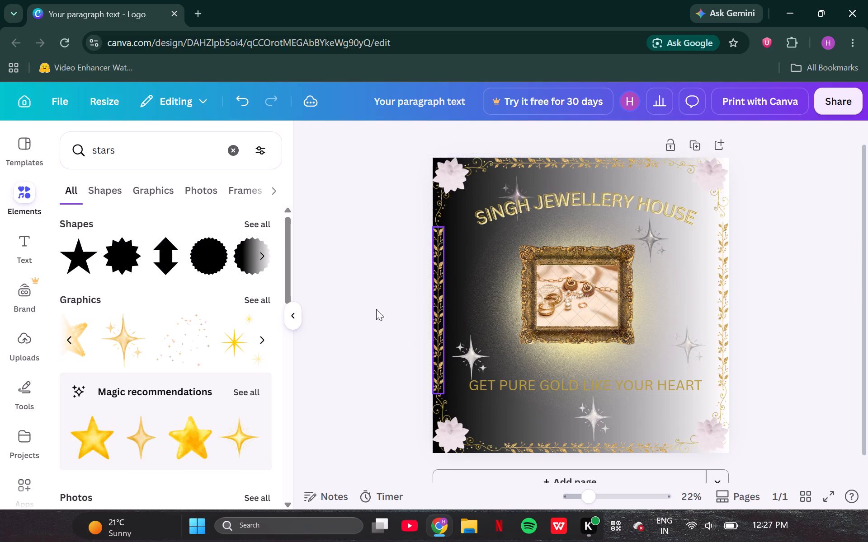
# Search the elements for "gold bar" and insert the stacked fine-gold bars graphic.
pyautogui.click(232, 152)
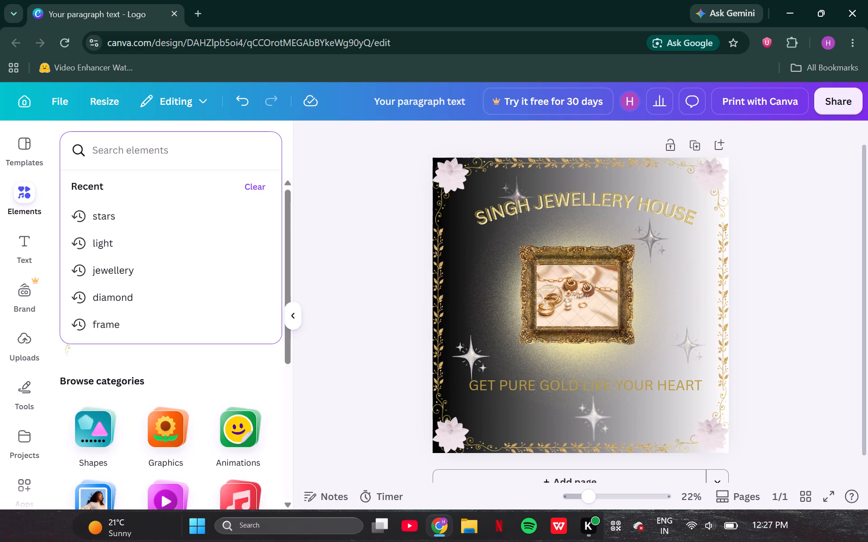
pyautogui.write('gold bar')
pyautogui.press('Return')
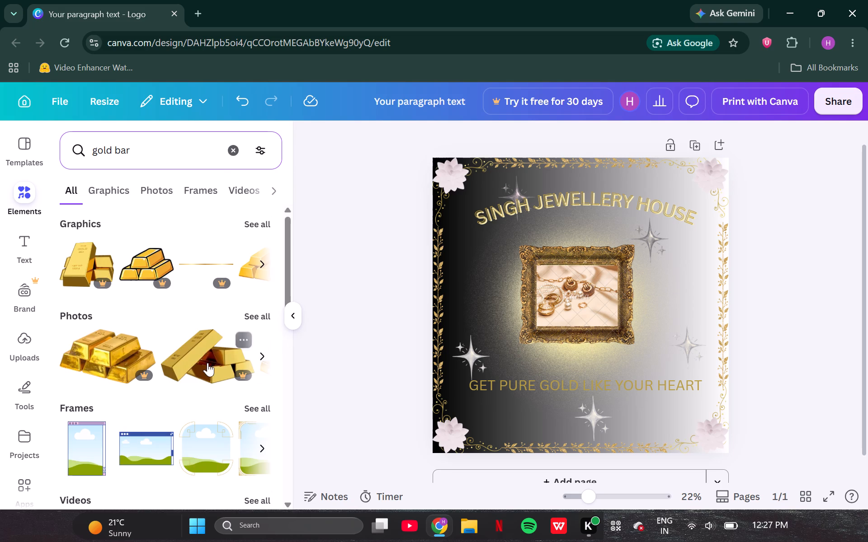
pyautogui.hscroll(-3, 195, 287)
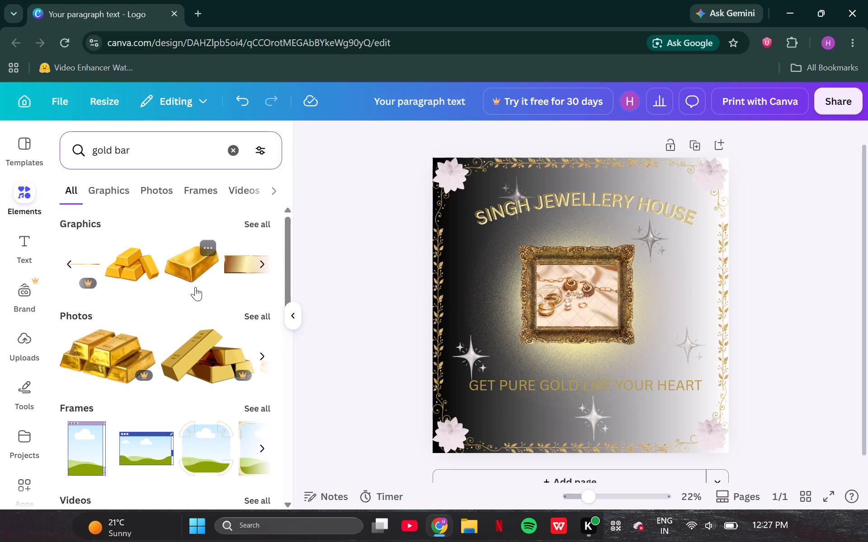
pyautogui.hscroll(-1, 195, 287)
pyautogui.hscroll(1, 195, 287)
pyautogui.click(73, 266)
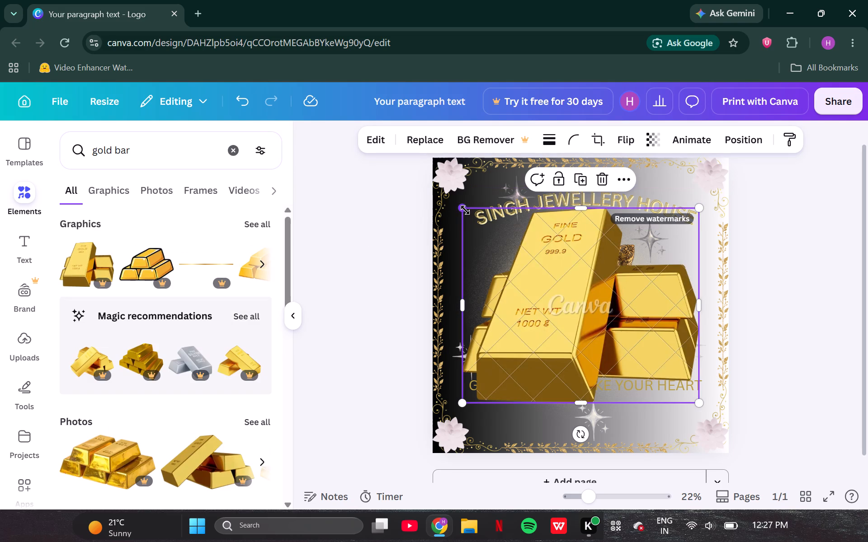
# Shrink the gold bars, place them below the title's start beside the frame's upper-left corner, and tilt them slightly clockwise.
pyautogui.moveTo(465, 210); pyautogui.dragTo(671, 359)
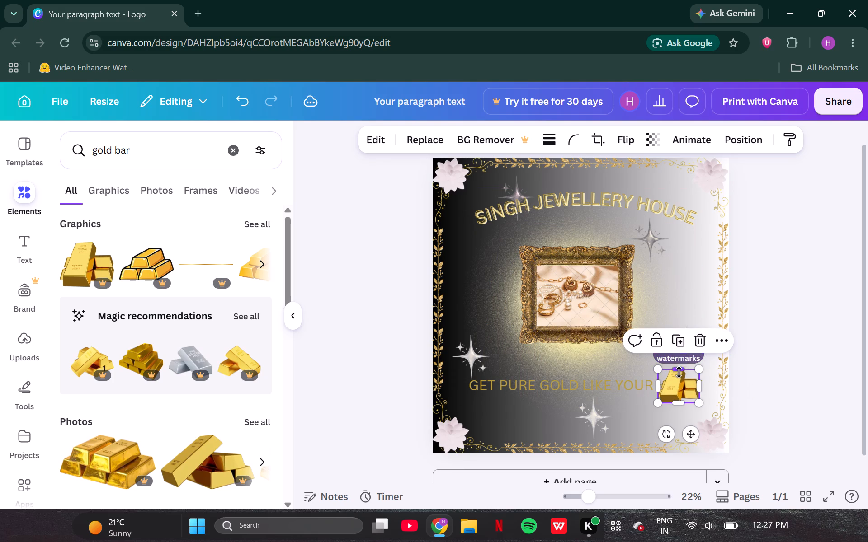
pyautogui.moveTo(691, 434); pyautogui.dragTo(503, 290)
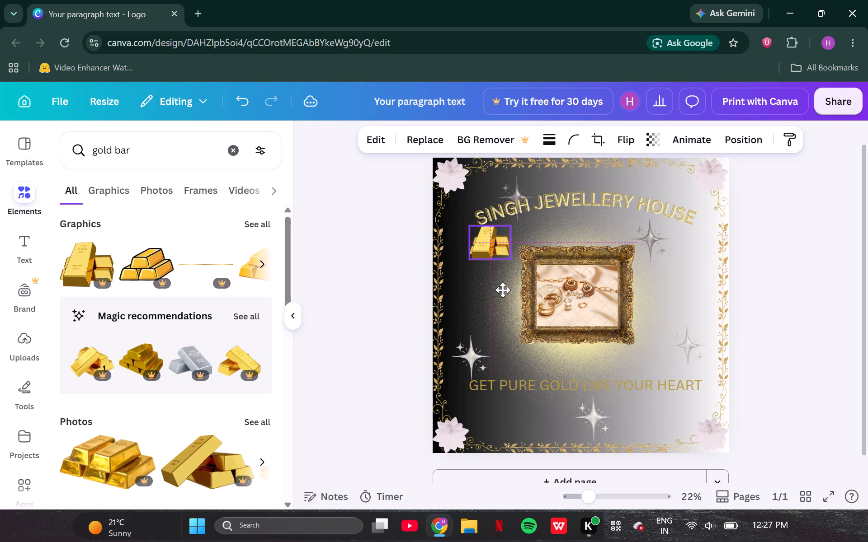
pyautogui.moveTo(503, 290); pyautogui.dragTo(501, 294)
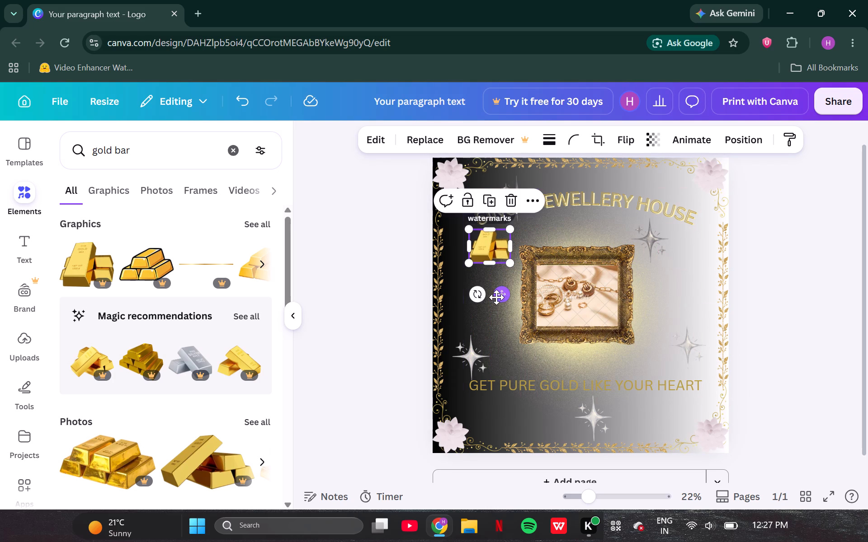
pyautogui.moveTo(475, 294); pyautogui.dragTo(459, 293)
pyautogui.moveTo(491, 244); pyautogui.dragTo(491, 252)
# Search the elements for "diamond ring" and browse the ring graphics.
pyautogui.click(229, 153)
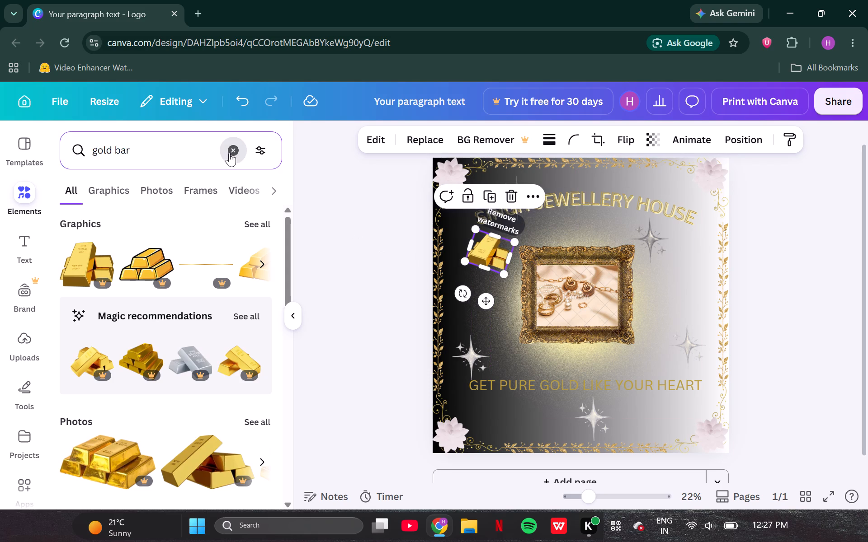
pyautogui.press('r')
pyautogui.press('BackSpace')
pyautogui.write('diam')
pyautogui.write('ond ring')
pyautogui.press('Return')
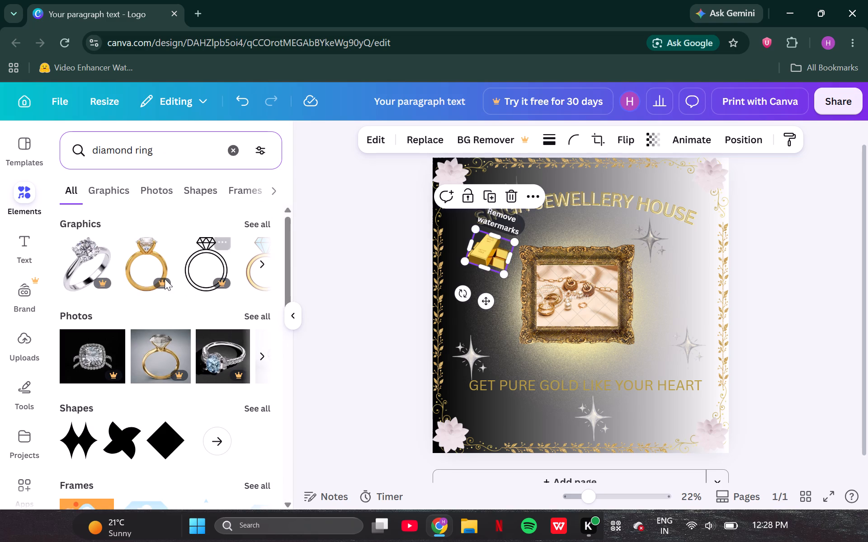
pyautogui.hscroll(-5, 157, 275)
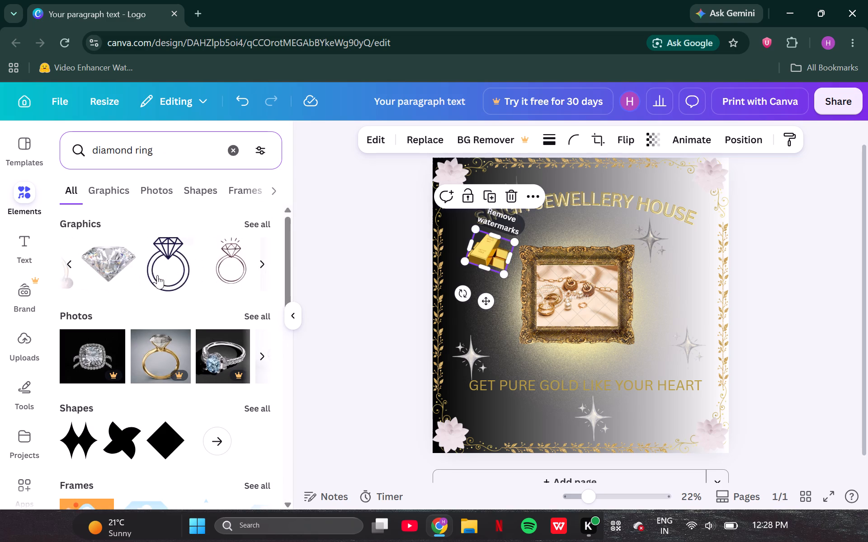
pyautogui.hscroll(4, 157, 275)
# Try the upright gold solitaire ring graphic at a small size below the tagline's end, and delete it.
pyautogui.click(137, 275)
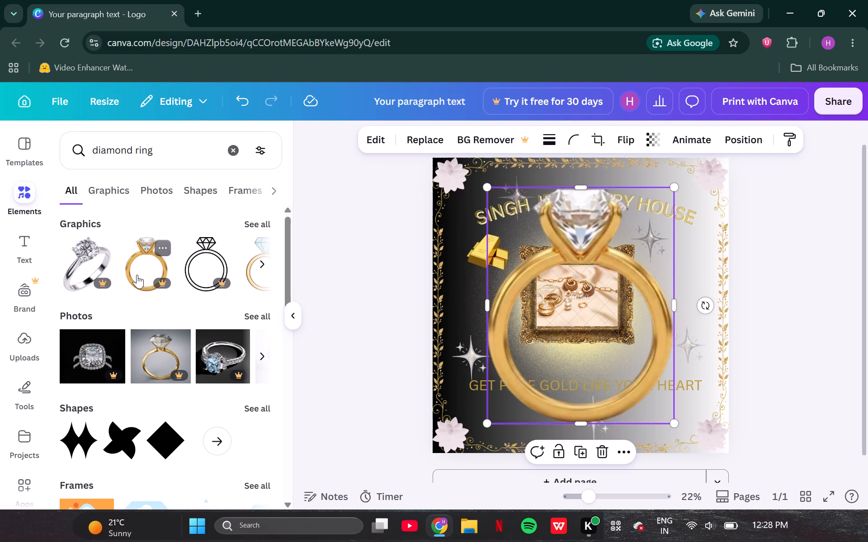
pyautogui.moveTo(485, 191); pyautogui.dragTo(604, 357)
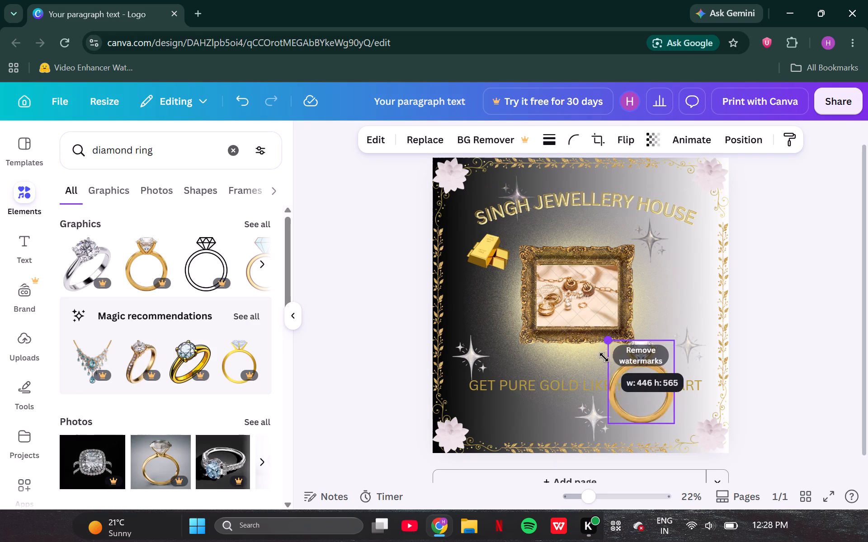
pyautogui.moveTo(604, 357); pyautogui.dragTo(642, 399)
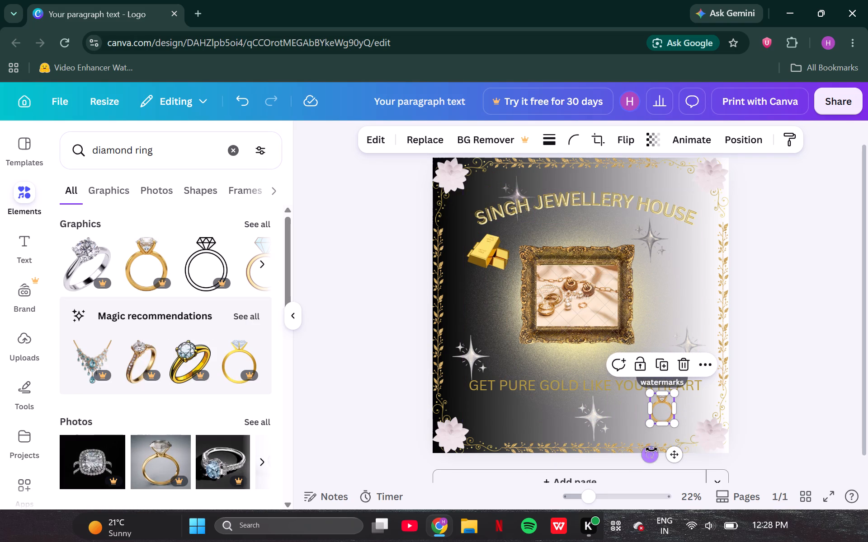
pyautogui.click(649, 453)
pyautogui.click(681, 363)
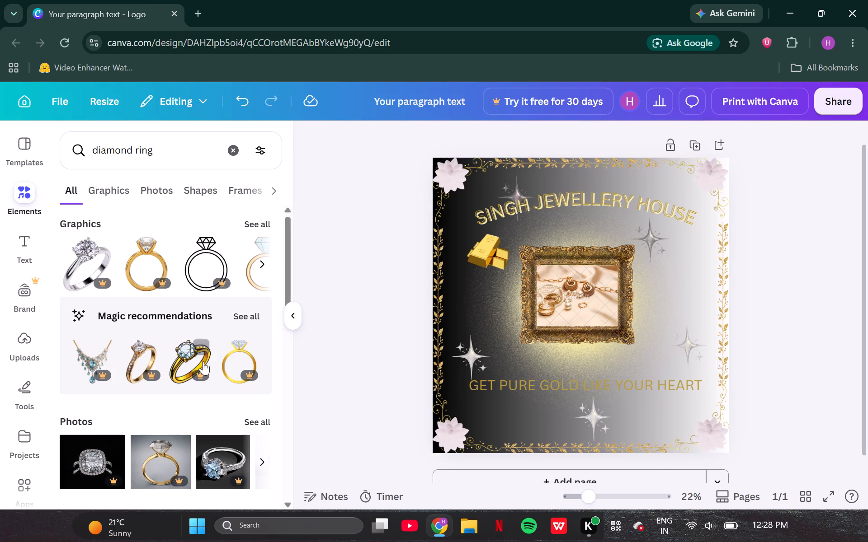
# Insert the slanted gold ring with a large round diamond, shrink it, place it beside the frame's lower-right corner and tilt it slightly counterclockwise.
pyautogui.click(182, 352)
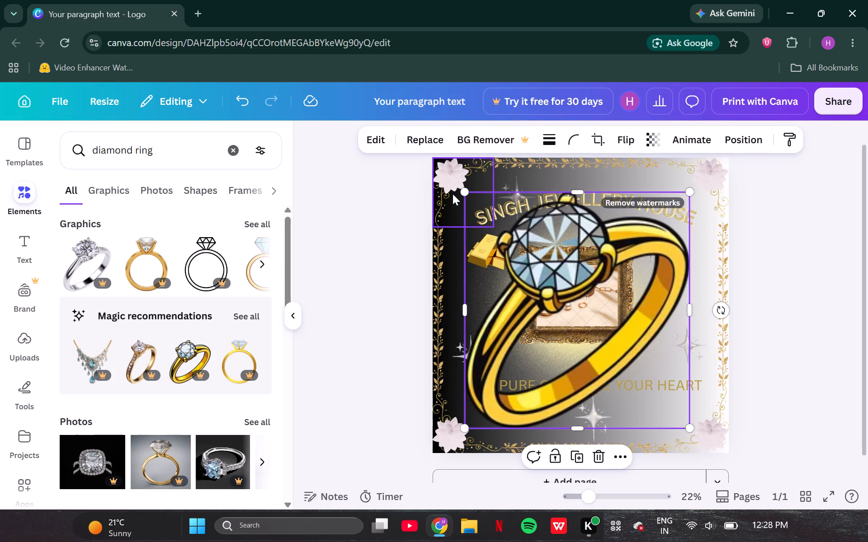
pyautogui.moveTo(462, 194); pyautogui.dragTo(632, 404)
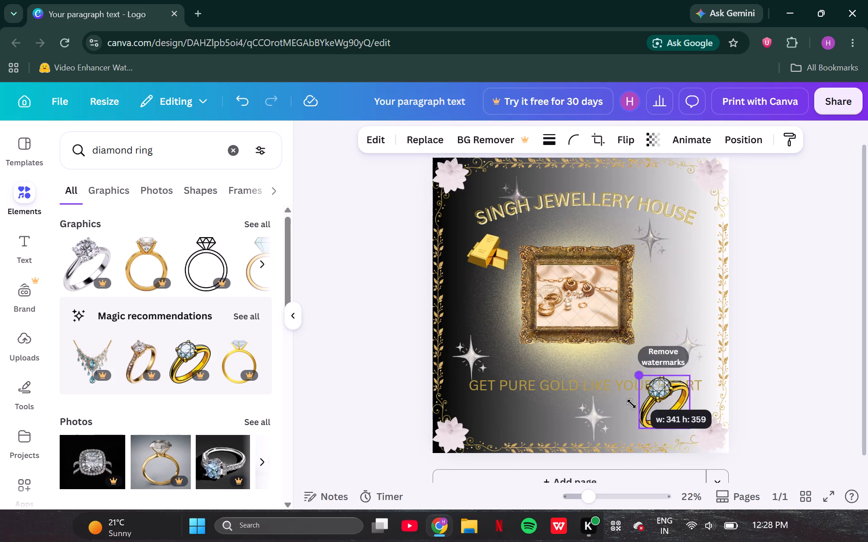
pyautogui.moveTo(632, 404); pyautogui.dragTo(643, 412)
pyautogui.moveTo(669, 411); pyautogui.dragTo(668, 369)
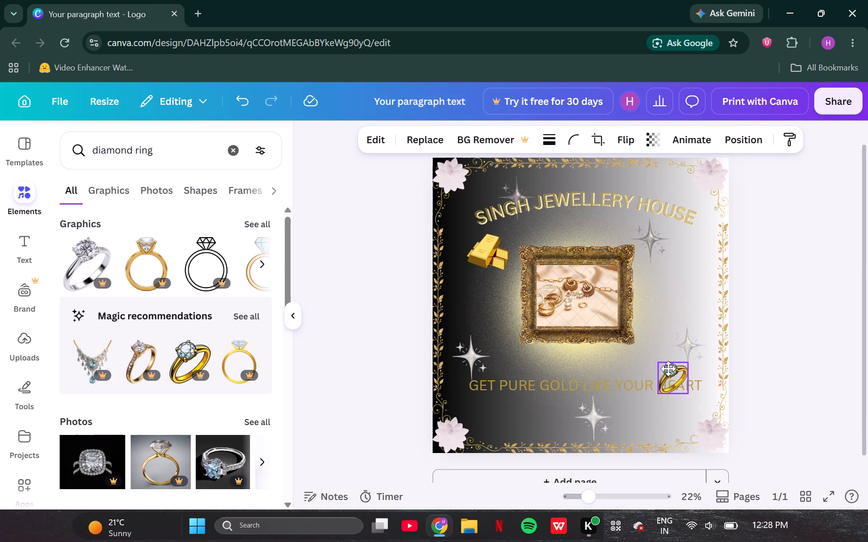
pyautogui.moveTo(668, 369); pyautogui.dragTo(674, 340)
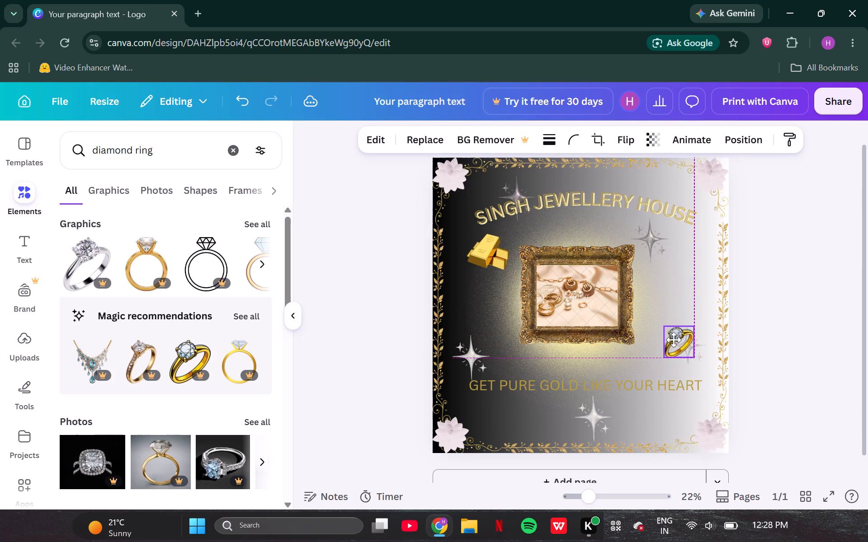
pyautogui.moveTo(674, 340); pyautogui.dragTo(677, 328)
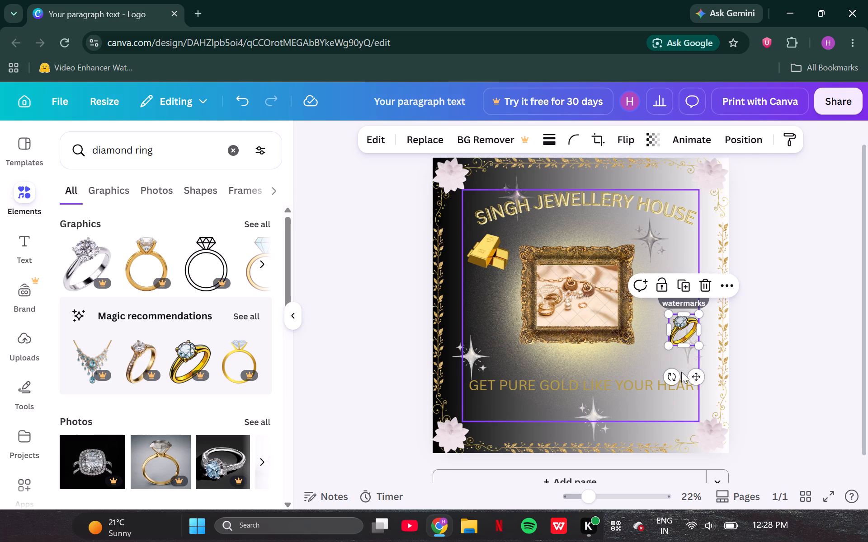
pyautogui.moveTo(669, 375); pyautogui.dragTo(674, 379)
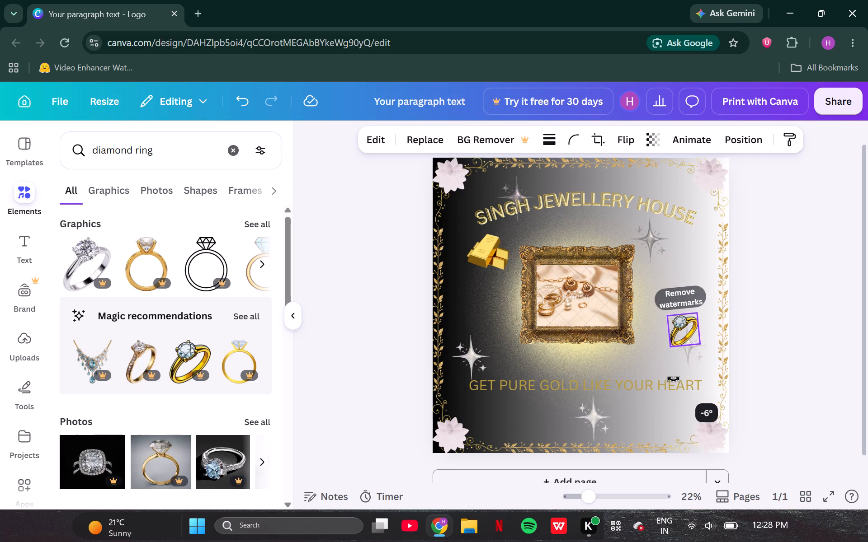
pyautogui.moveTo(674, 379); pyautogui.dragTo(677, 379)
pyautogui.click(756, 324)
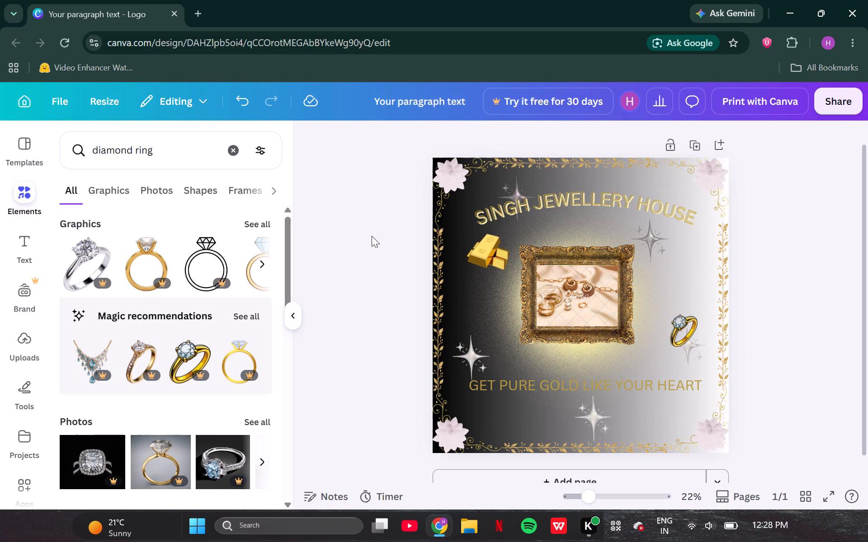
# Search the elements for "neckless" and browse the suggested graphics for a necklace.
pyautogui.click(238, 153)
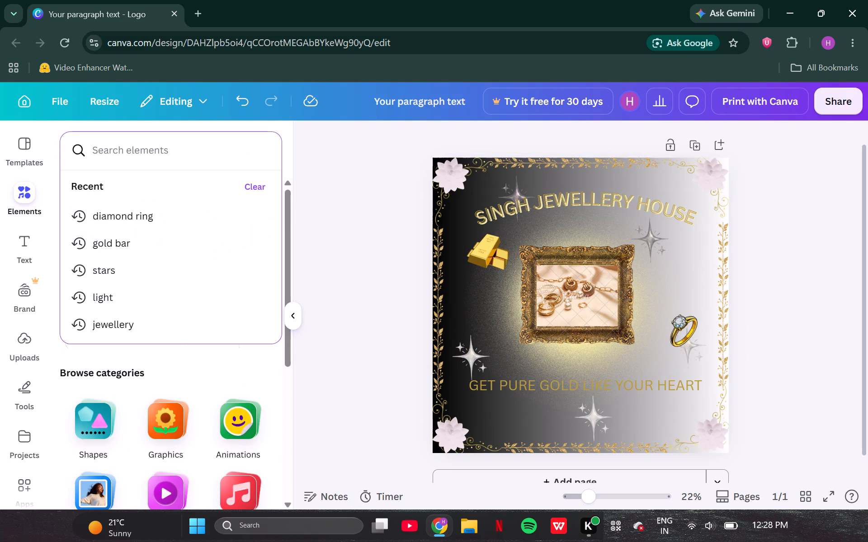
pyautogui.write('neckles')
pyautogui.press('Return')
pyautogui.press('s')
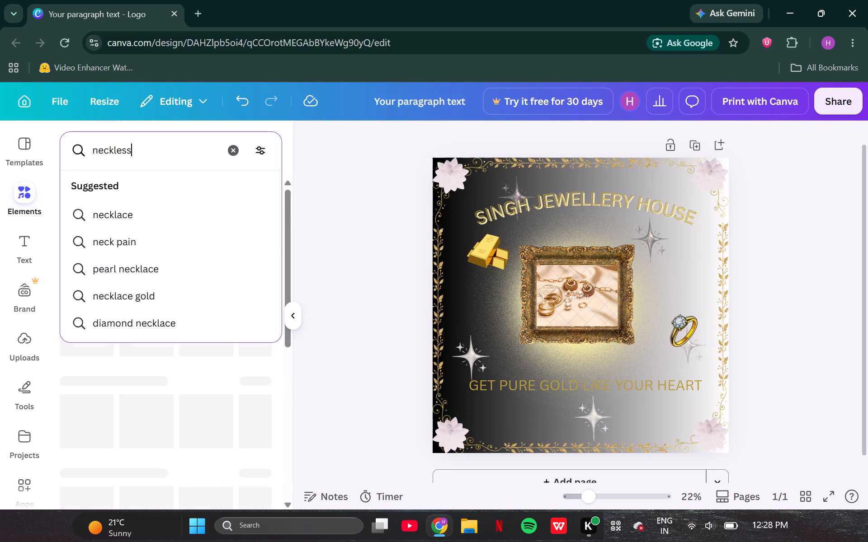
pyautogui.scroll(-1, 139, 355)
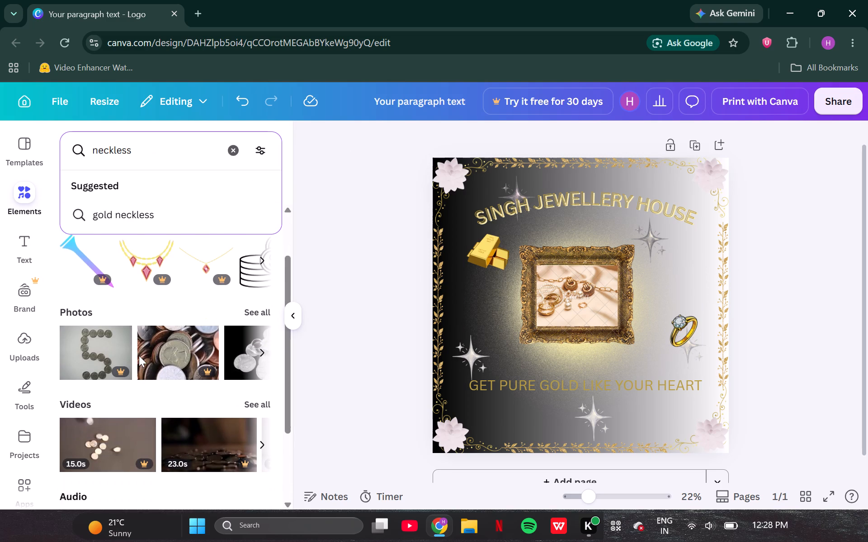
pyautogui.scroll(-1, 139, 355)
pyautogui.hscroll(1, 139, 355)
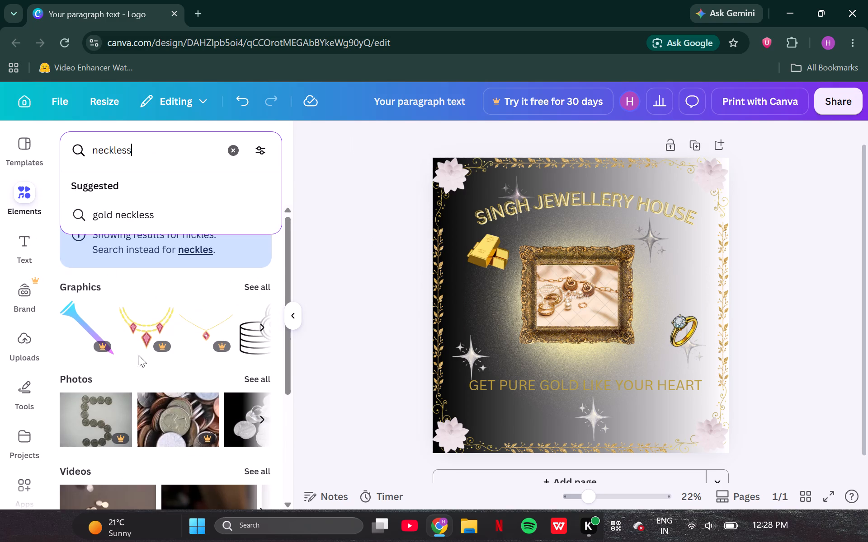
pyautogui.hscroll(-4, 156, 318)
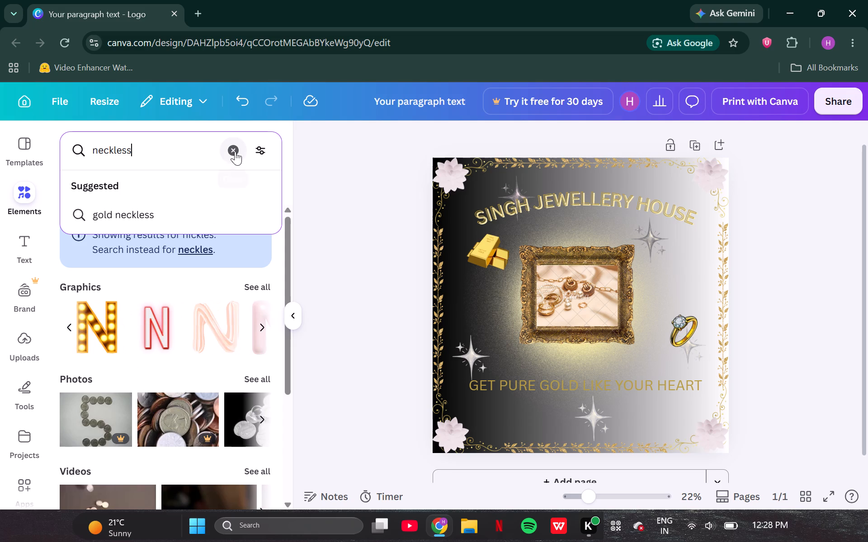
# Search the elements for "jewellery" and insert the teardrop diamond earrings graphic.
pyautogui.click(235, 151)
pyautogui.write('jewellery')
pyautogui.press('Return')
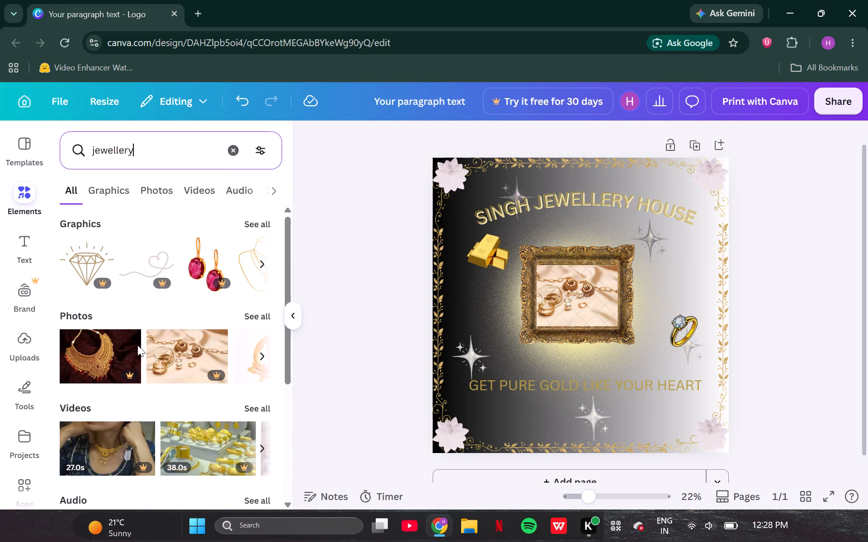
pyautogui.hscroll(-1, 158, 350)
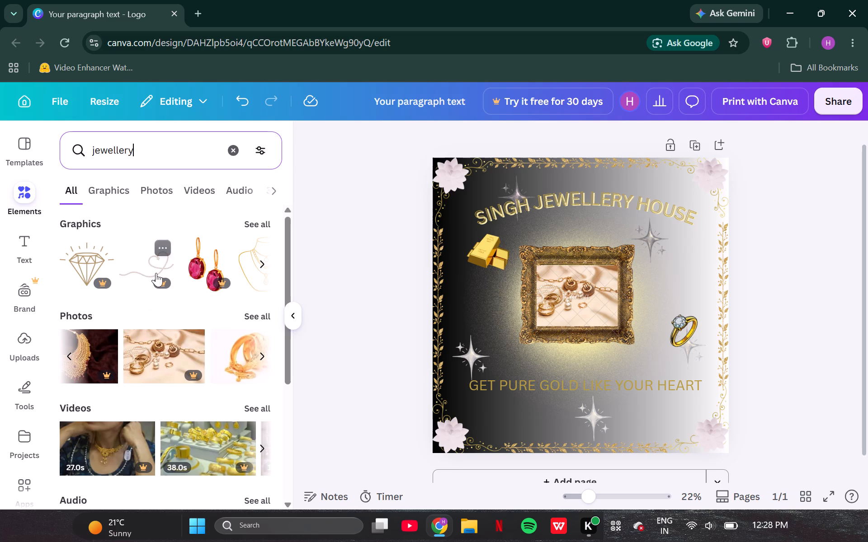
pyautogui.hscroll(-2, 156, 273)
pyautogui.click(197, 271)
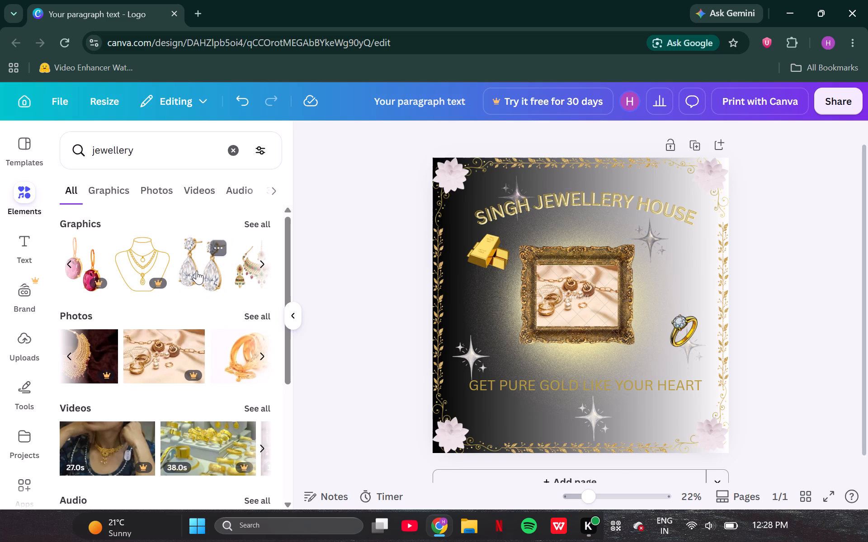
# Shrink the diamond earrings to a small size and place them over the sparkle near the frame's lower-left corner.
pyautogui.moveTo(478, 188); pyautogui.dragTo(576, 263)
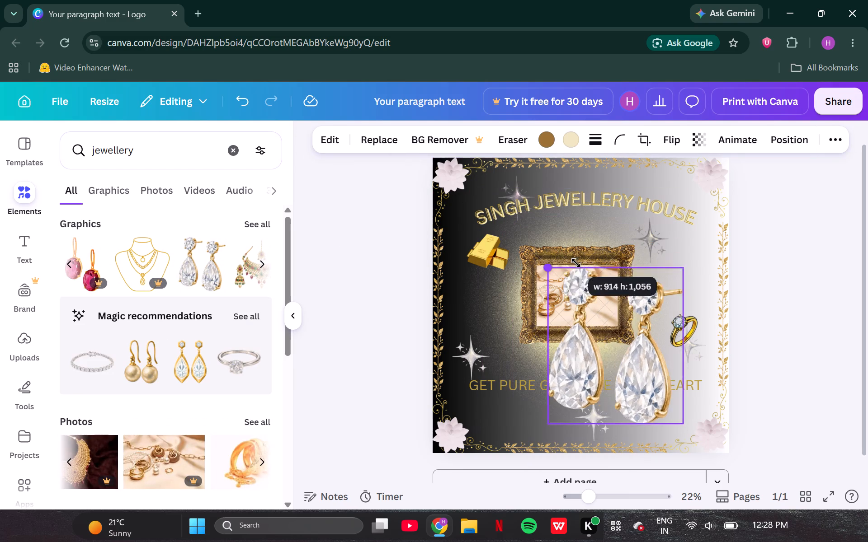
pyautogui.moveTo(576, 263); pyautogui.dragTo(652, 384)
pyautogui.moveTo(671, 405); pyautogui.dragTo(656, 291)
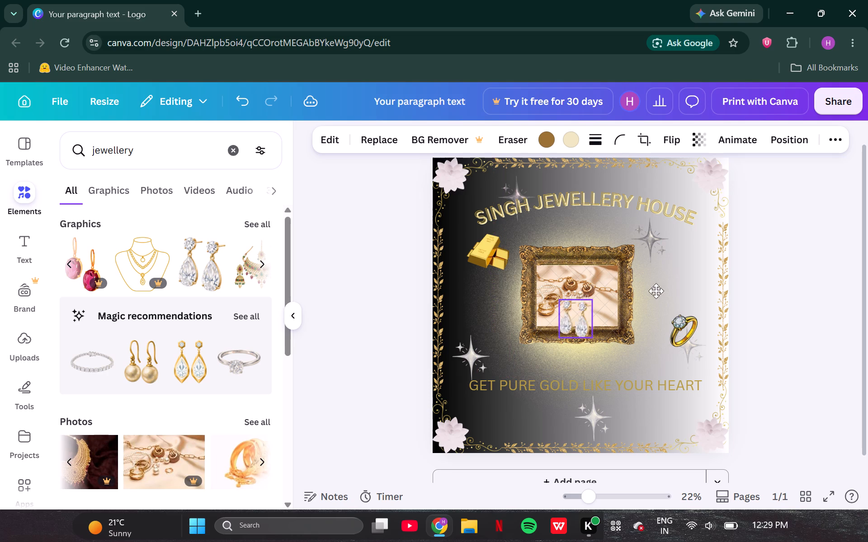
pyautogui.moveTo(656, 291); pyautogui.dragTo(687, 253)
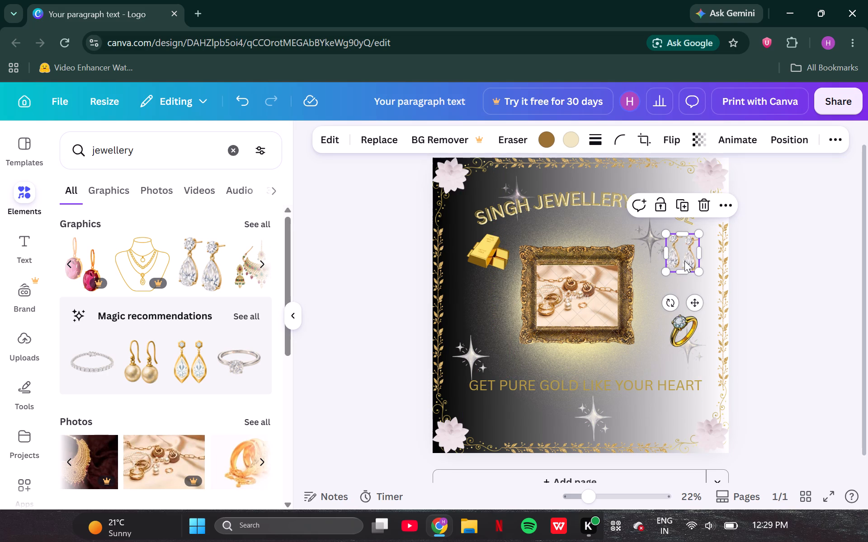
pyautogui.moveTo(684, 251); pyautogui.dragTo(482, 341)
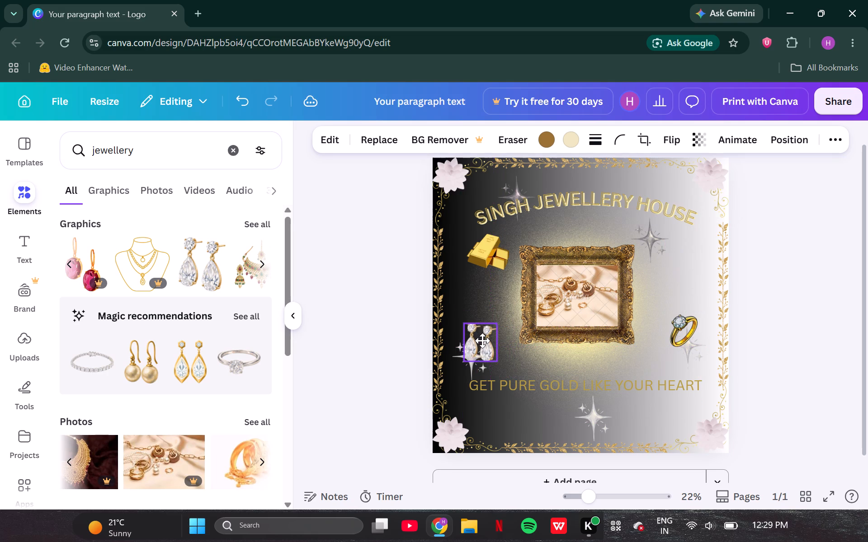
pyautogui.moveTo(482, 341); pyautogui.dragTo(482, 342)
# Shrink the earrings slightly more, tilt them clockwise, and place them just above the sparkle beside the frame's lower-left corner.
pyautogui.moveTo(471, 391); pyautogui.dragTo(481, 390)
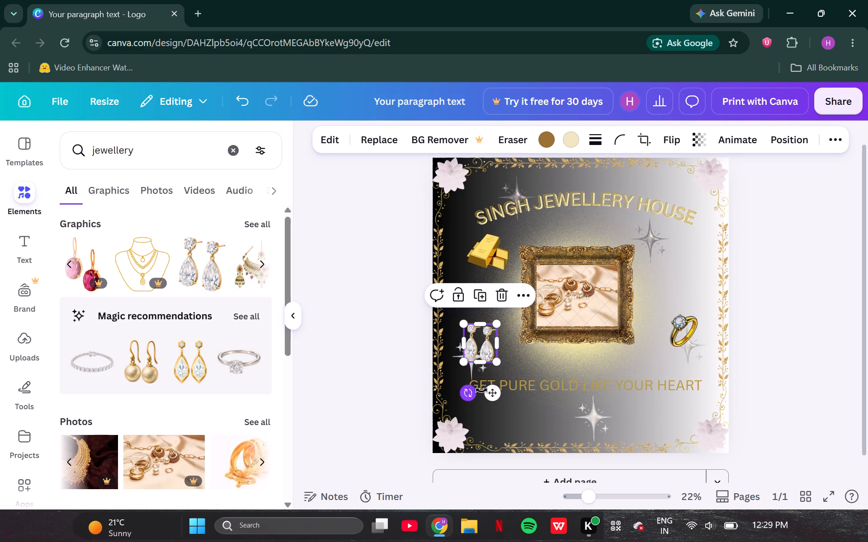
pyautogui.moveTo(481, 390); pyautogui.dragTo(498, 388)
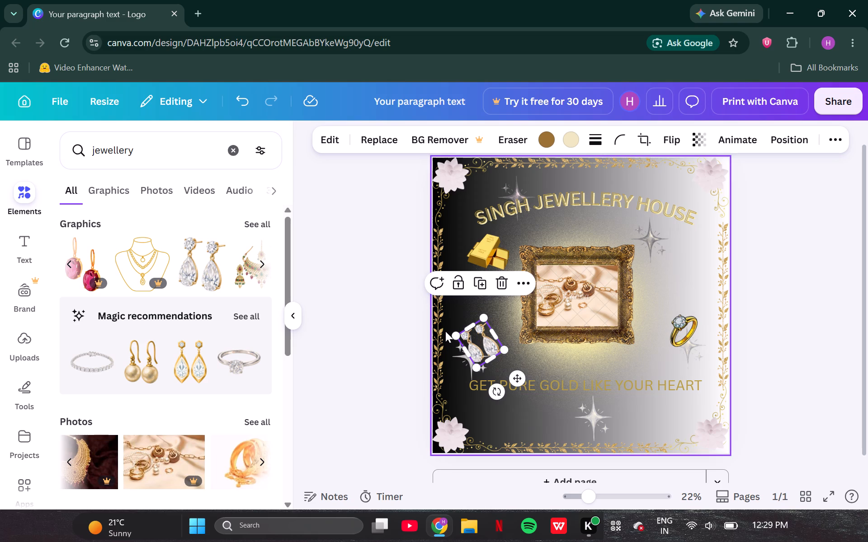
pyautogui.moveTo(453, 334); pyautogui.dragTo(466, 336)
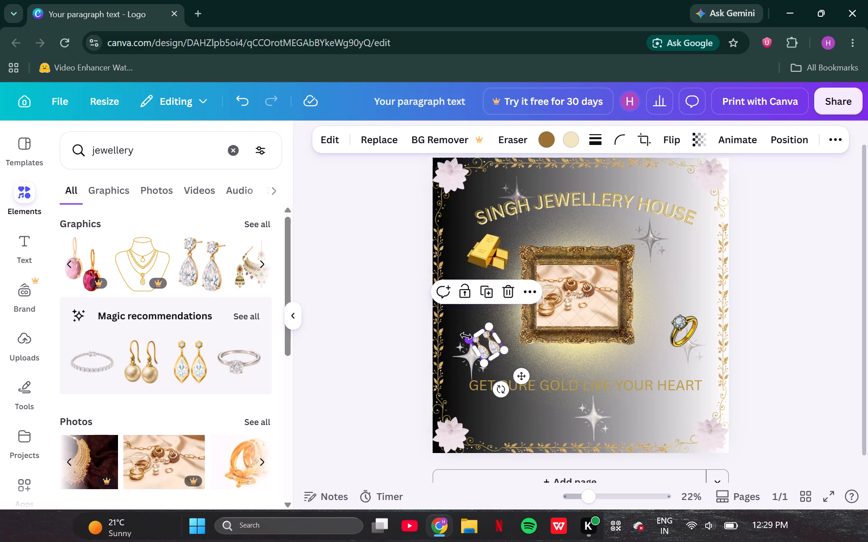
pyautogui.moveTo(505, 392); pyautogui.dragTo(459, 382)
pyautogui.click(387, 347)
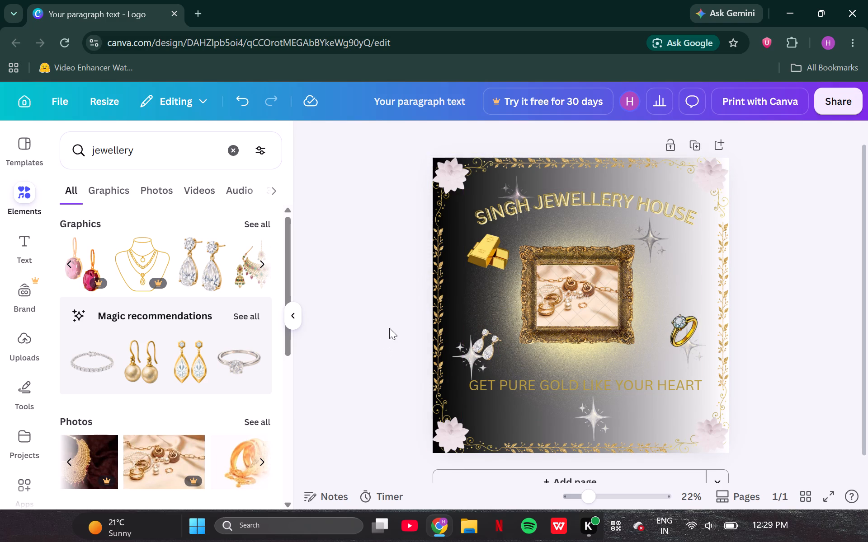
pyautogui.moveTo(483, 341); pyautogui.dragTo(494, 338)
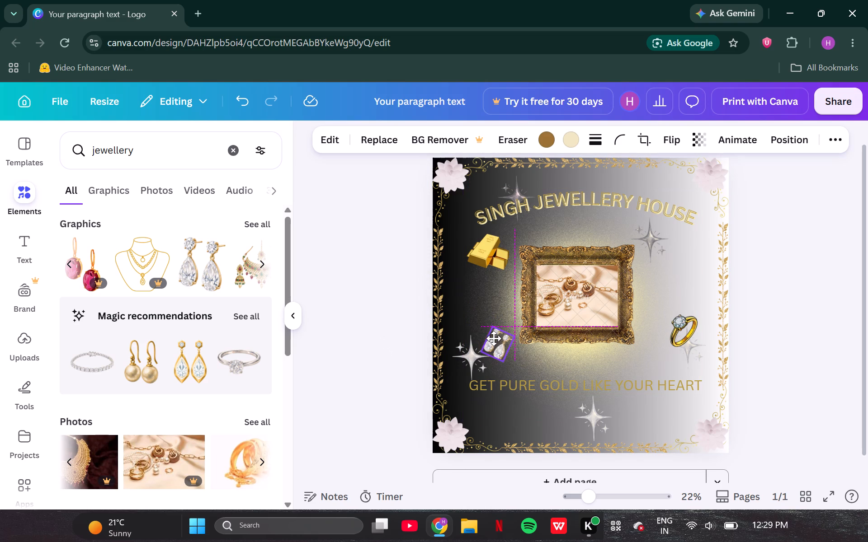
pyautogui.moveTo(494, 338); pyautogui.dragTo(492, 337)
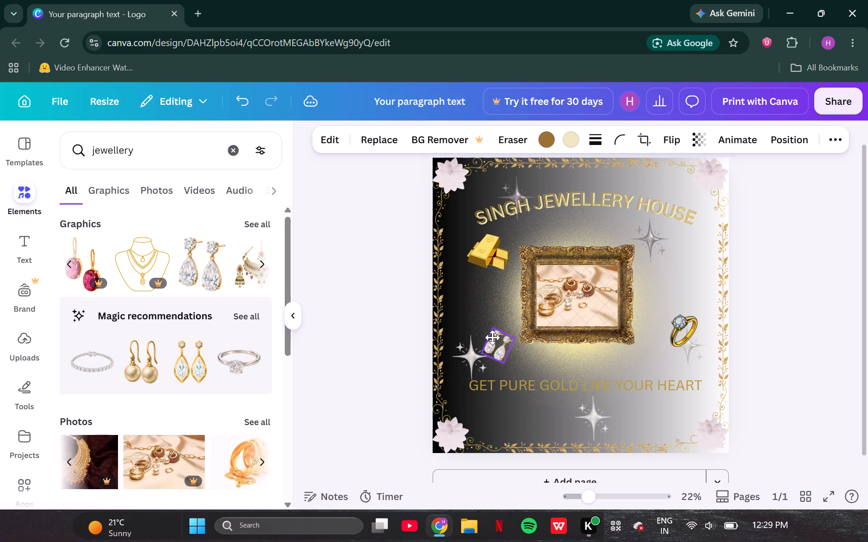
pyautogui.moveTo(492, 337); pyautogui.dragTo(483, 324)
pyautogui.click(423, 317)
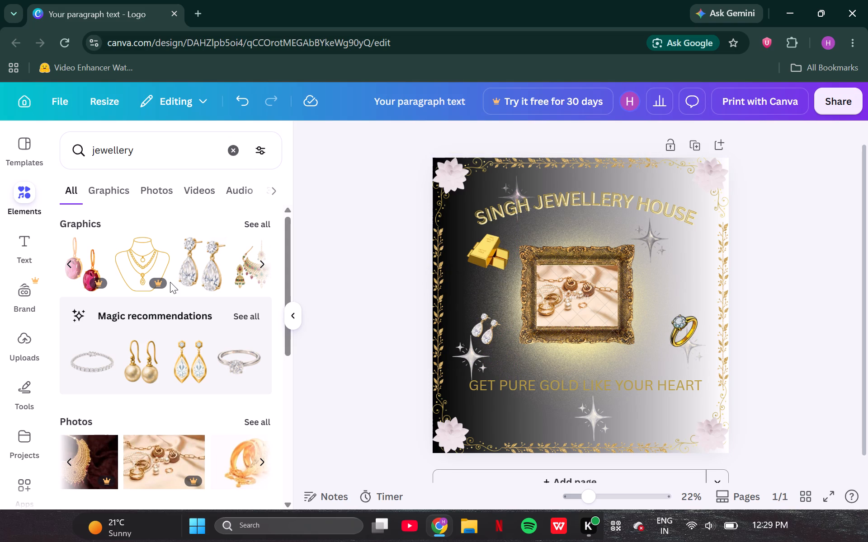
# Insert the gold necklace set with red and green stones, shrink it, and move it to the frame's upper-right corner.
pyautogui.hscroll(-4, 170, 282)
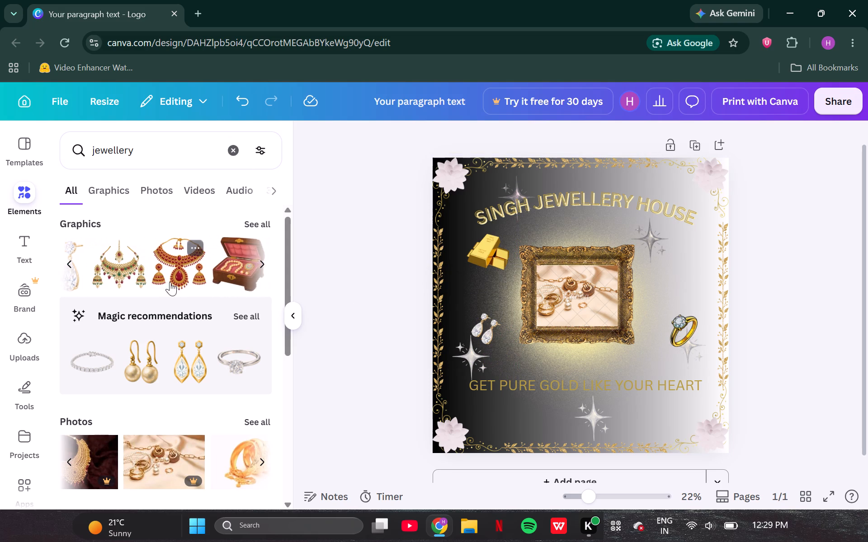
pyautogui.hscroll(-3, 170, 282)
pyautogui.hscroll(1, 170, 282)
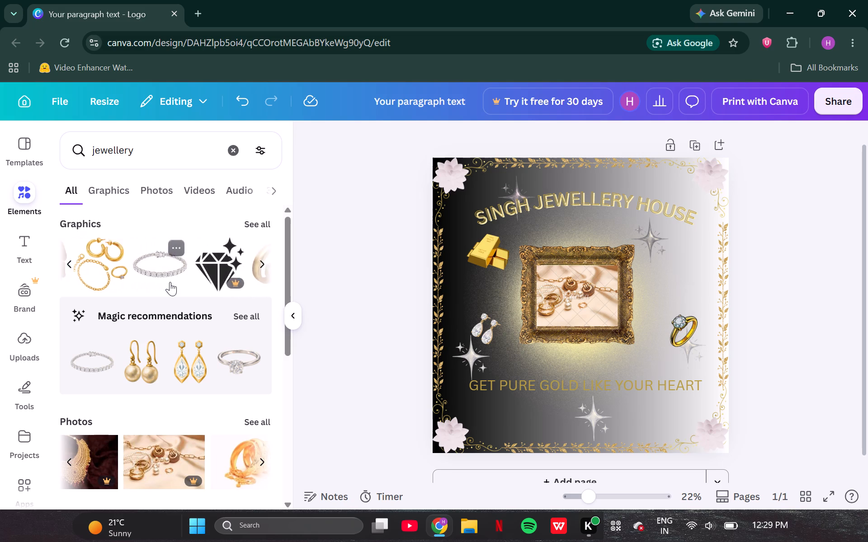
pyautogui.hscroll(1, 170, 282)
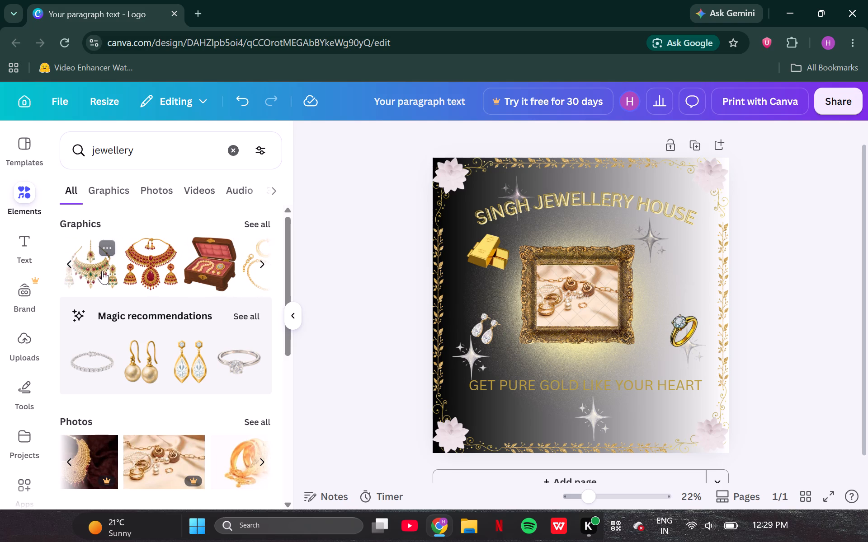
pyautogui.click(102, 271)
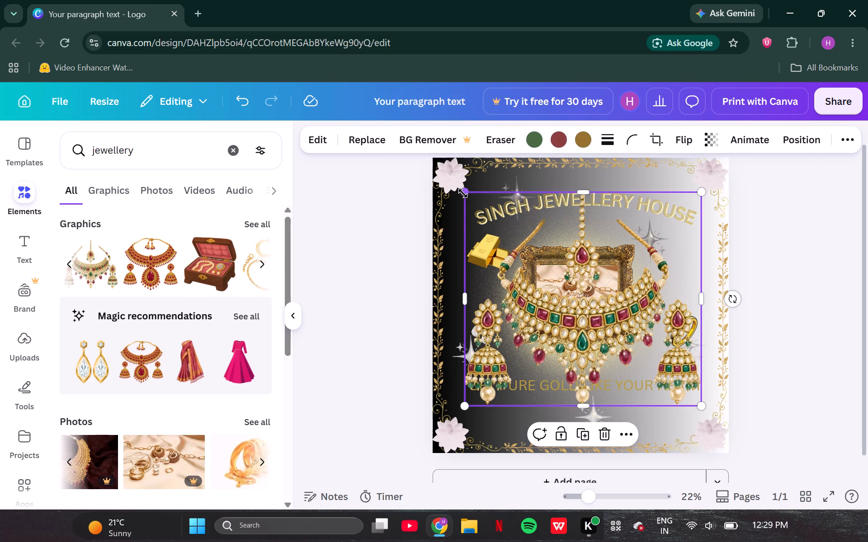
pyautogui.moveTo(463, 193); pyautogui.dragTo(615, 339)
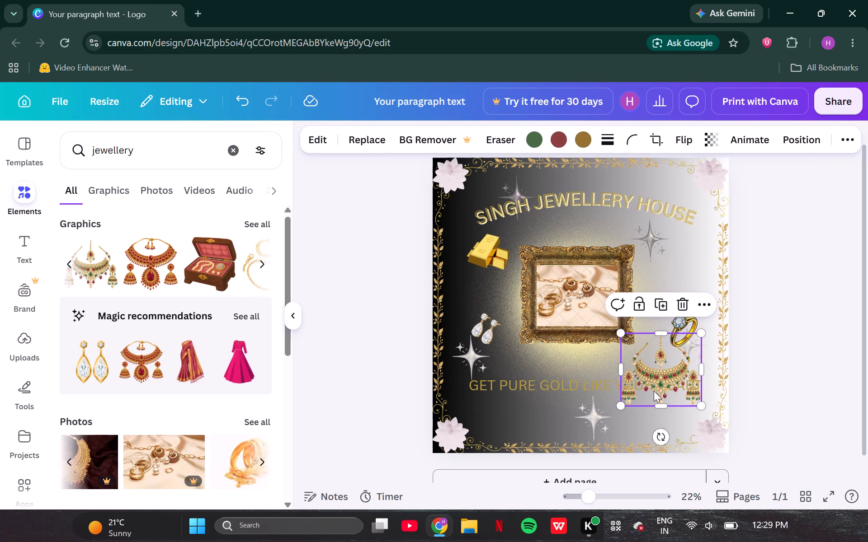
pyautogui.moveTo(662, 431); pyautogui.dragTo(681, 430)
pyautogui.moveTo(674, 378); pyautogui.dragTo(673, 258)
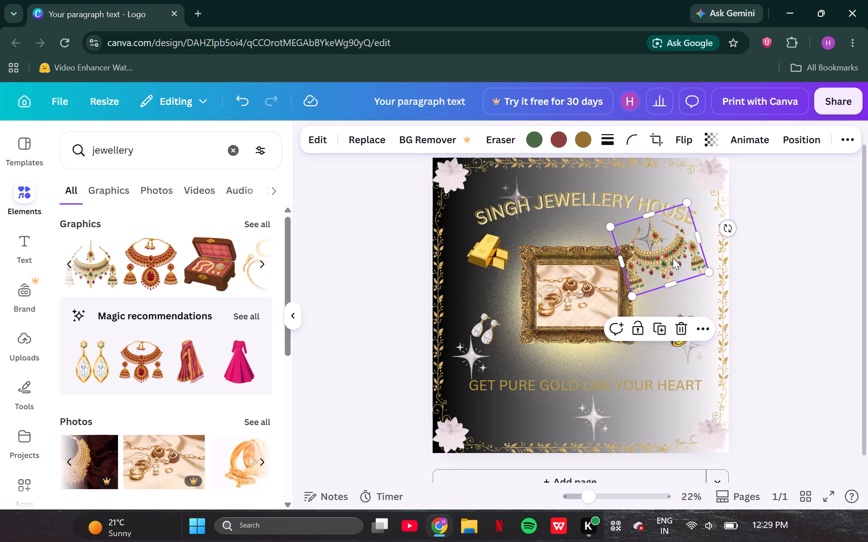
# Shrink the necklace set further, place it between the frame and the border above the ring, and tilt it clockwise.
pyautogui.moveTo(687, 206); pyautogui.dragTo(669, 241)
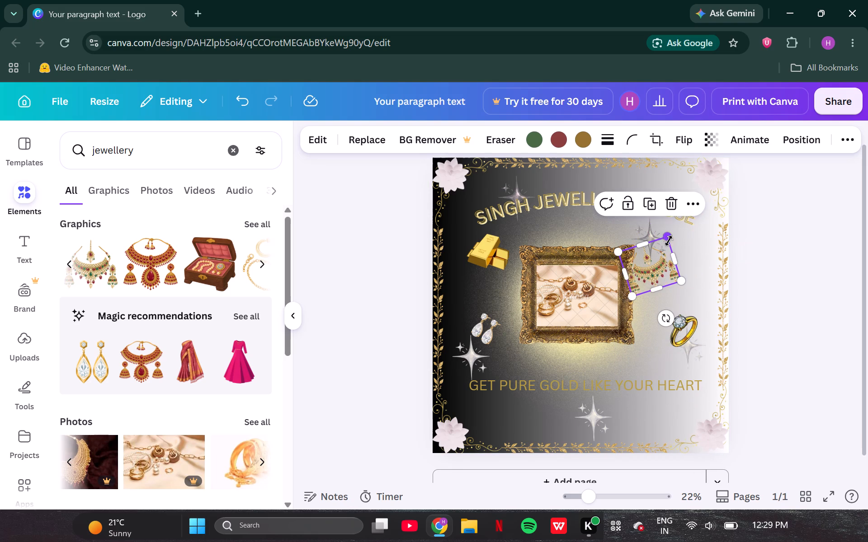
pyautogui.moveTo(667, 260); pyautogui.dragTo(695, 263)
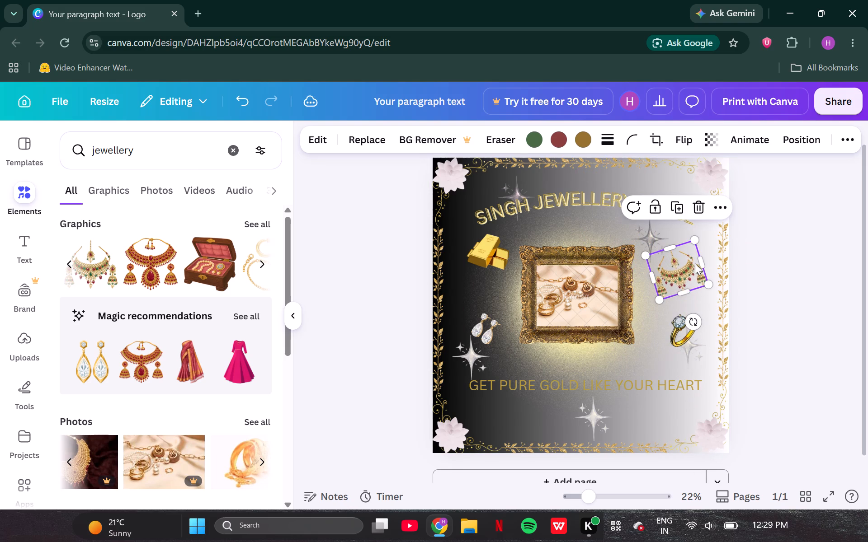
pyautogui.moveTo(698, 319); pyautogui.dragTo(660, 316)
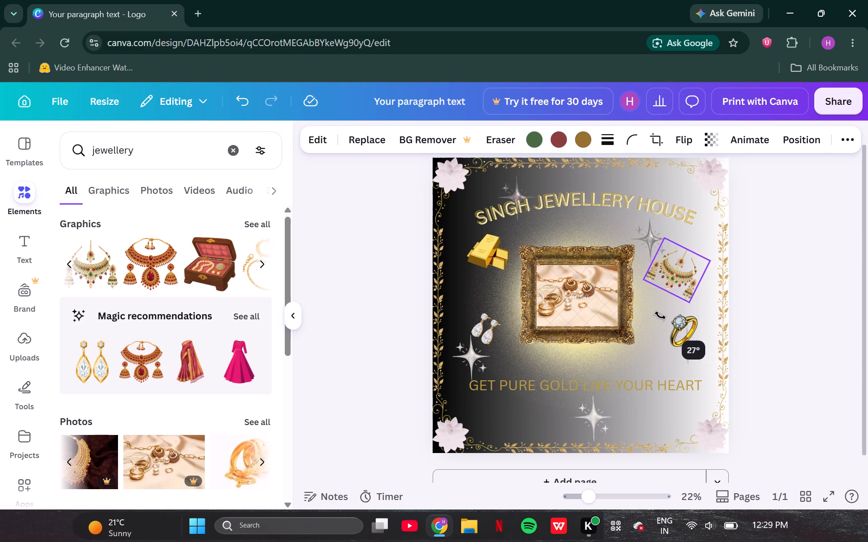
pyautogui.moveTo(660, 316); pyautogui.dragTo(666, 316)
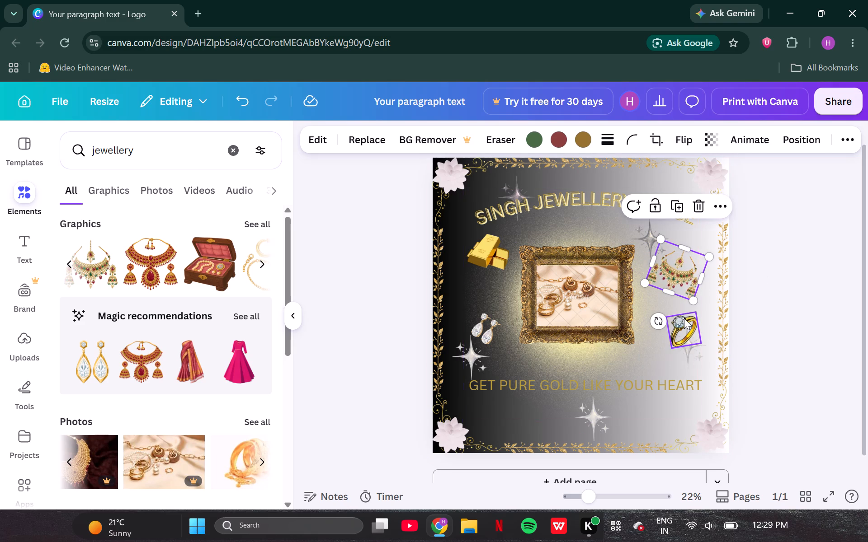
# Move the diamond ring just below the frame's lower-right corner and nudge the necklace set slightly down.
pyautogui.moveTo(684, 318); pyautogui.dragTo(645, 340)
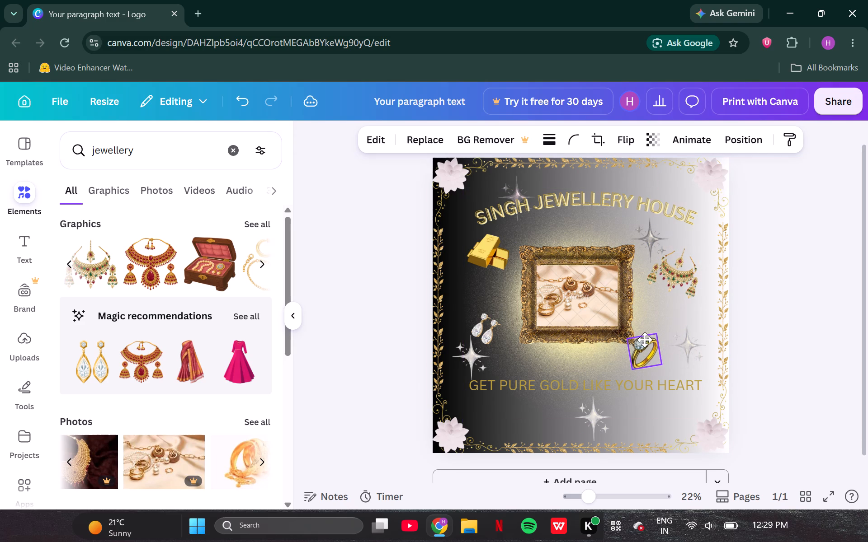
pyautogui.moveTo(645, 340); pyautogui.dragTo(653, 341)
pyautogui.moveTo(676, 261); pyautogui.dragTo(676, 266)
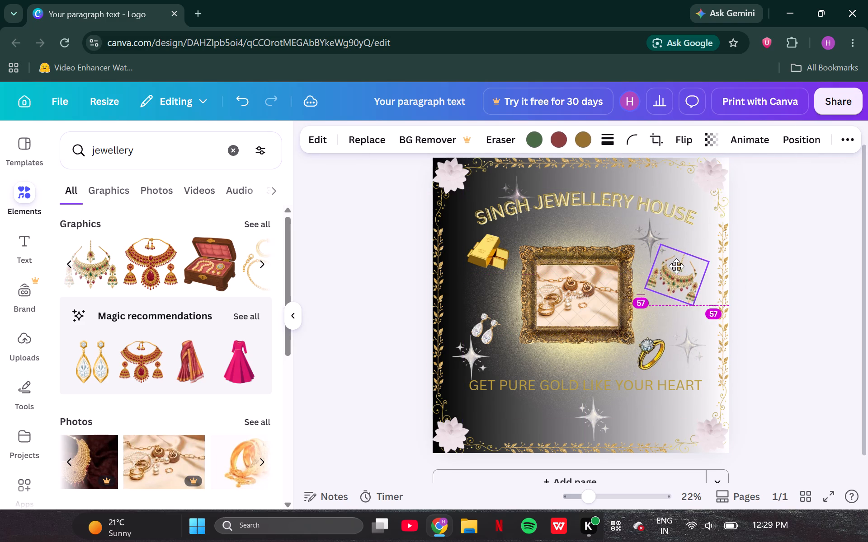
pyautogui.moveTo(676, 266); pyautogui.dragTo(676, 266)
pyautogui.click(788, 236)
pyautogui.click(788, 236)
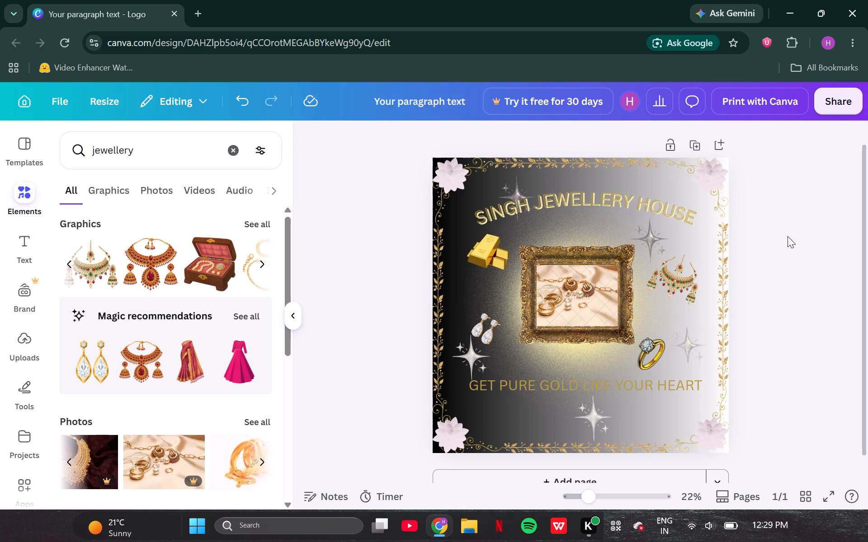
pyautogui.click(363, 270)
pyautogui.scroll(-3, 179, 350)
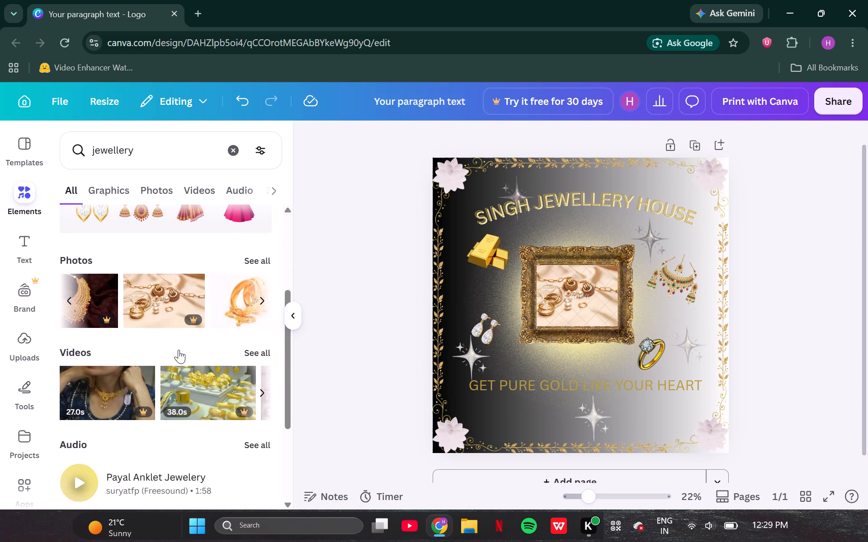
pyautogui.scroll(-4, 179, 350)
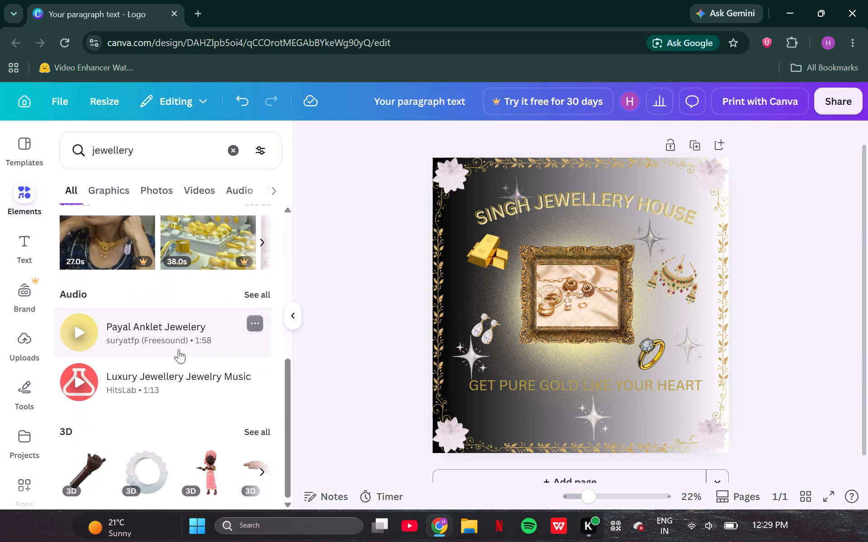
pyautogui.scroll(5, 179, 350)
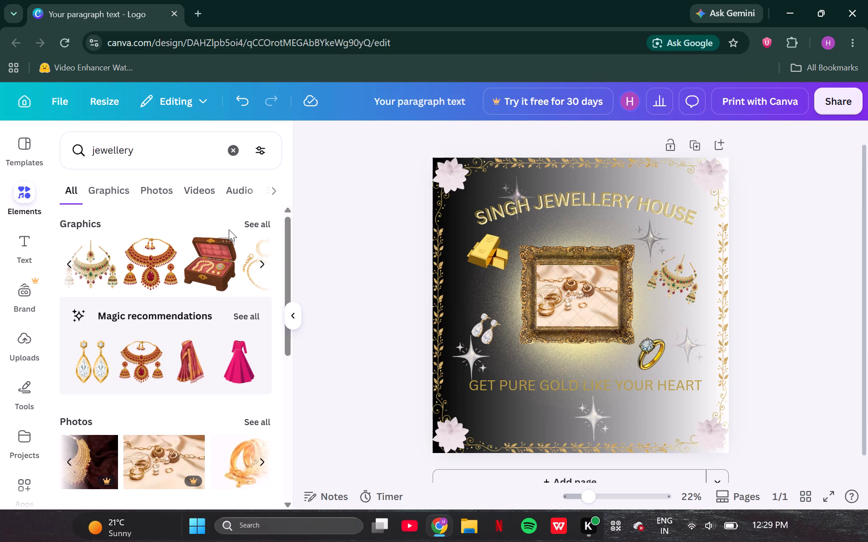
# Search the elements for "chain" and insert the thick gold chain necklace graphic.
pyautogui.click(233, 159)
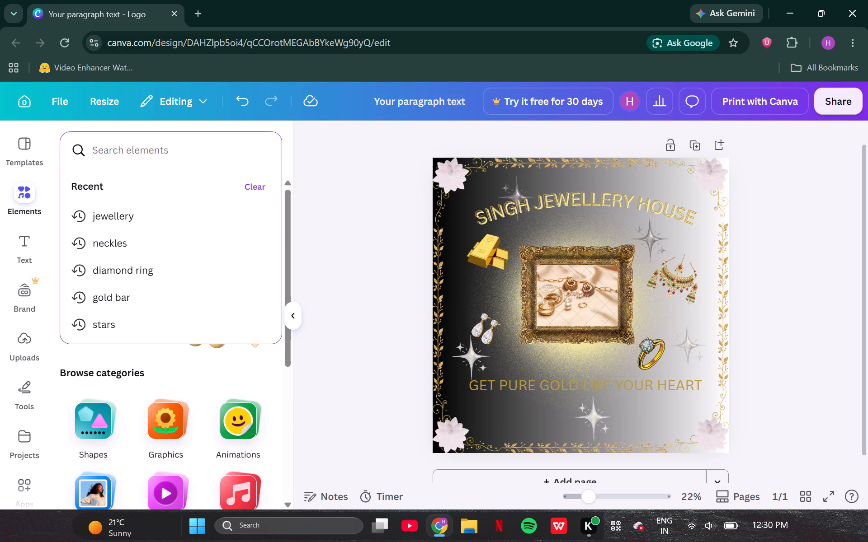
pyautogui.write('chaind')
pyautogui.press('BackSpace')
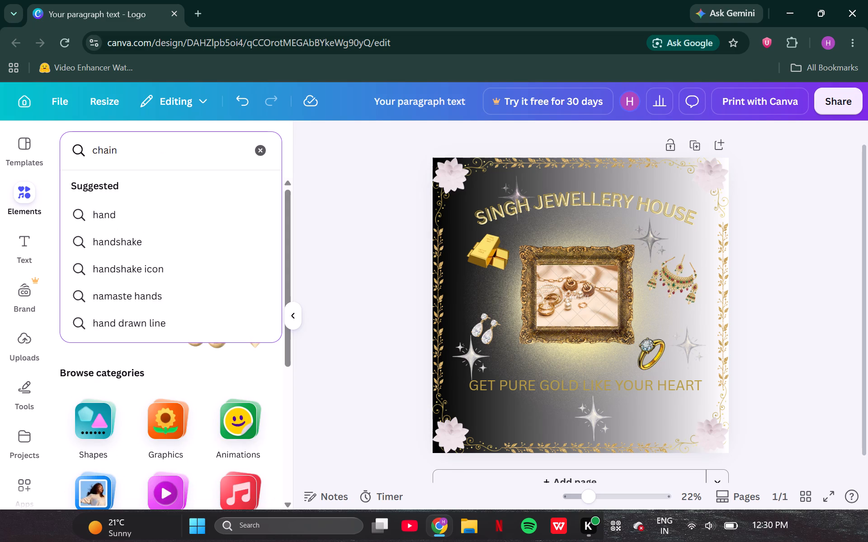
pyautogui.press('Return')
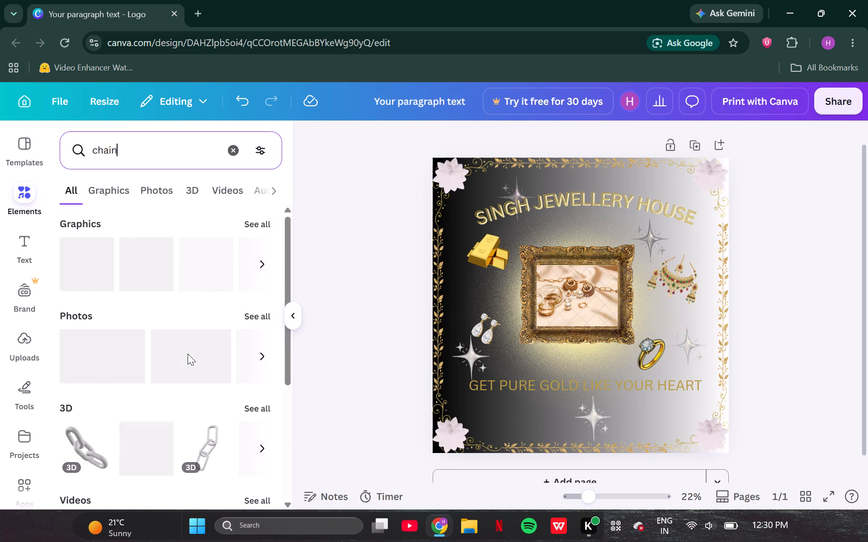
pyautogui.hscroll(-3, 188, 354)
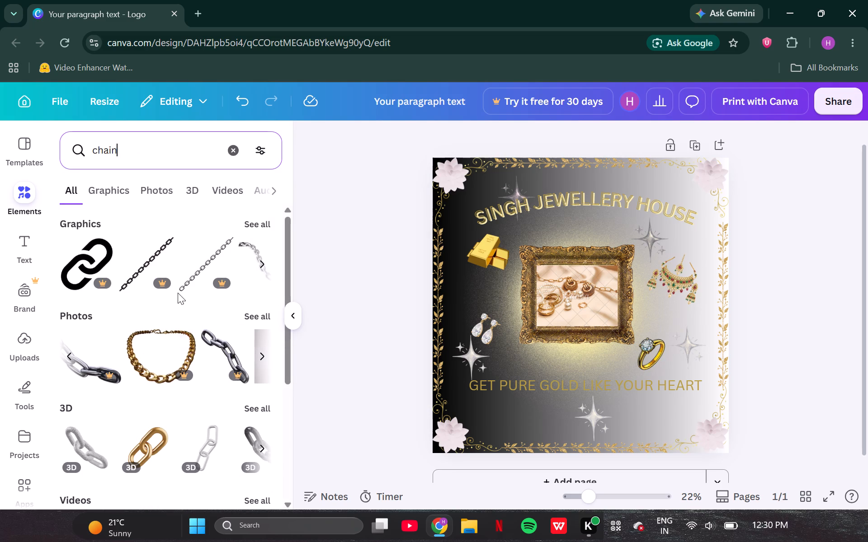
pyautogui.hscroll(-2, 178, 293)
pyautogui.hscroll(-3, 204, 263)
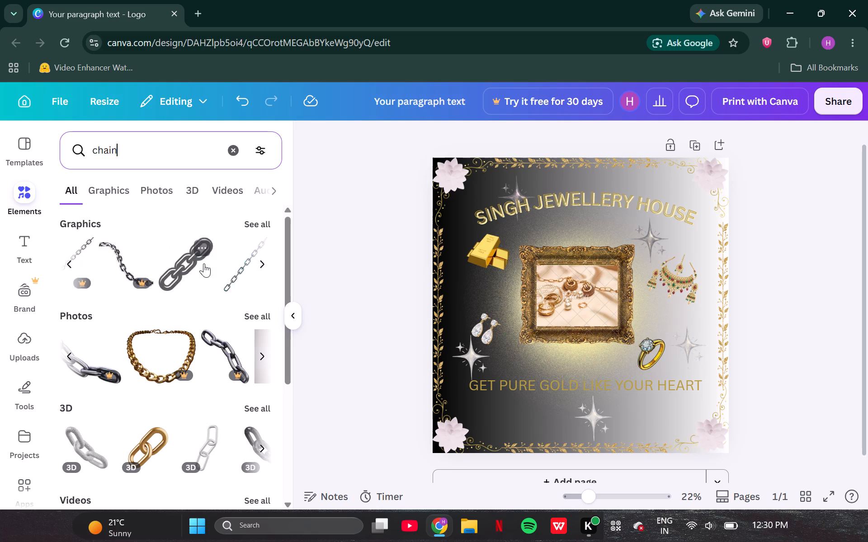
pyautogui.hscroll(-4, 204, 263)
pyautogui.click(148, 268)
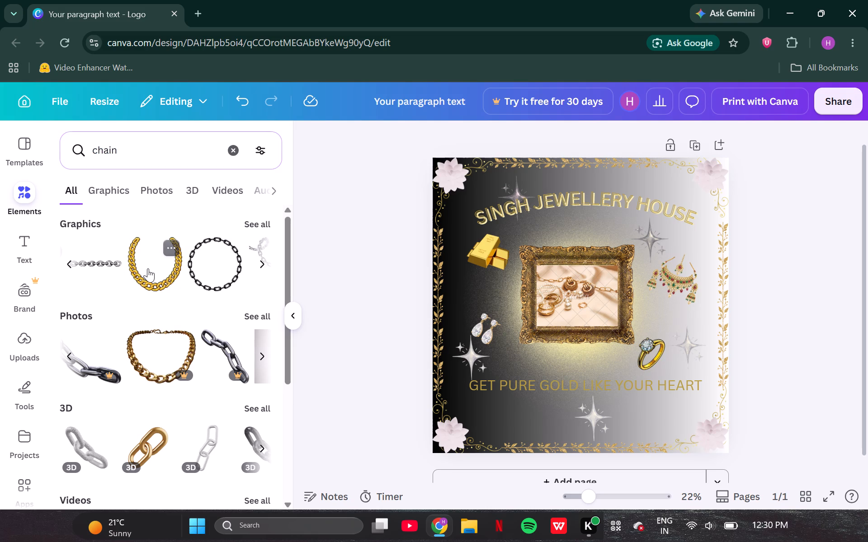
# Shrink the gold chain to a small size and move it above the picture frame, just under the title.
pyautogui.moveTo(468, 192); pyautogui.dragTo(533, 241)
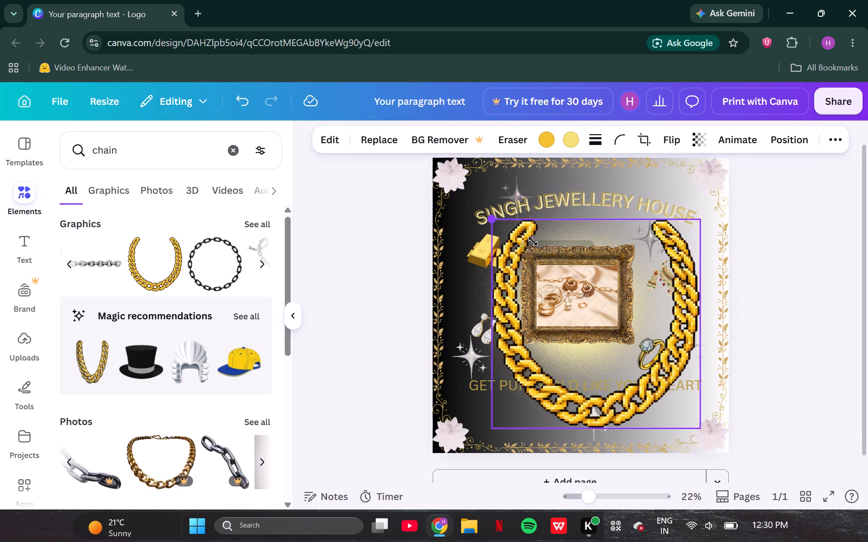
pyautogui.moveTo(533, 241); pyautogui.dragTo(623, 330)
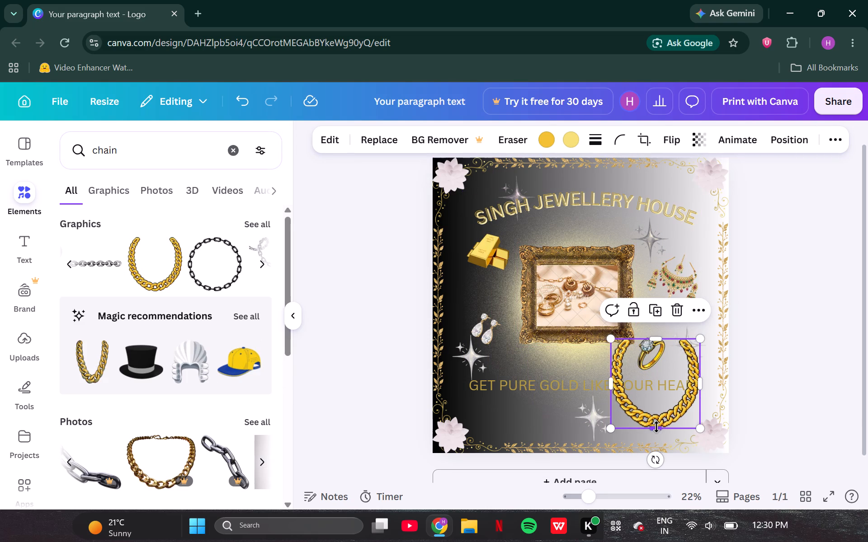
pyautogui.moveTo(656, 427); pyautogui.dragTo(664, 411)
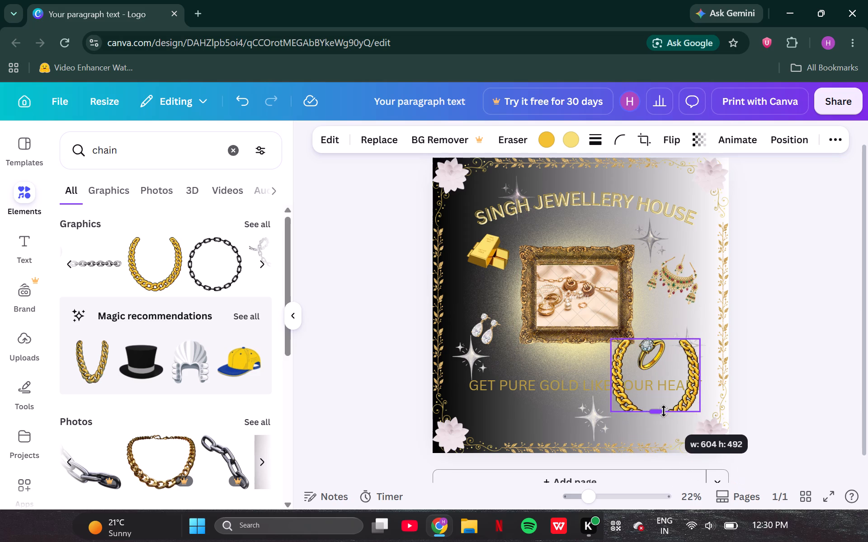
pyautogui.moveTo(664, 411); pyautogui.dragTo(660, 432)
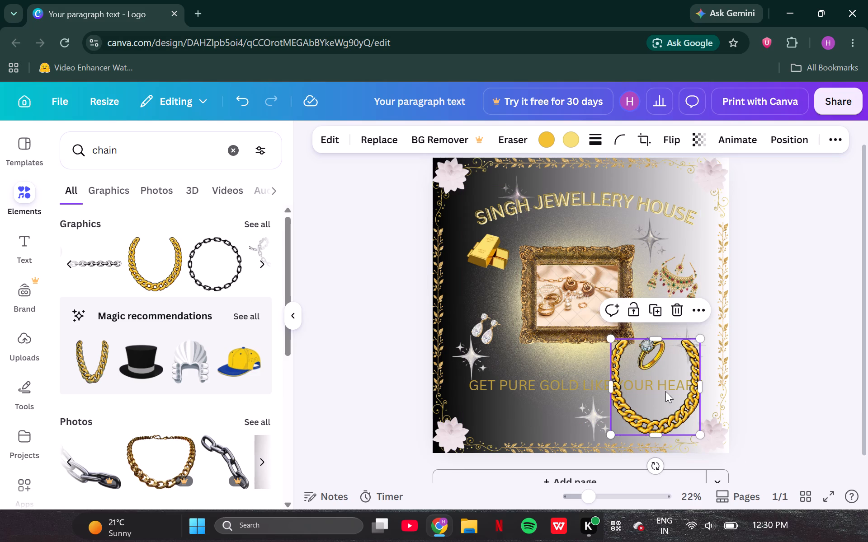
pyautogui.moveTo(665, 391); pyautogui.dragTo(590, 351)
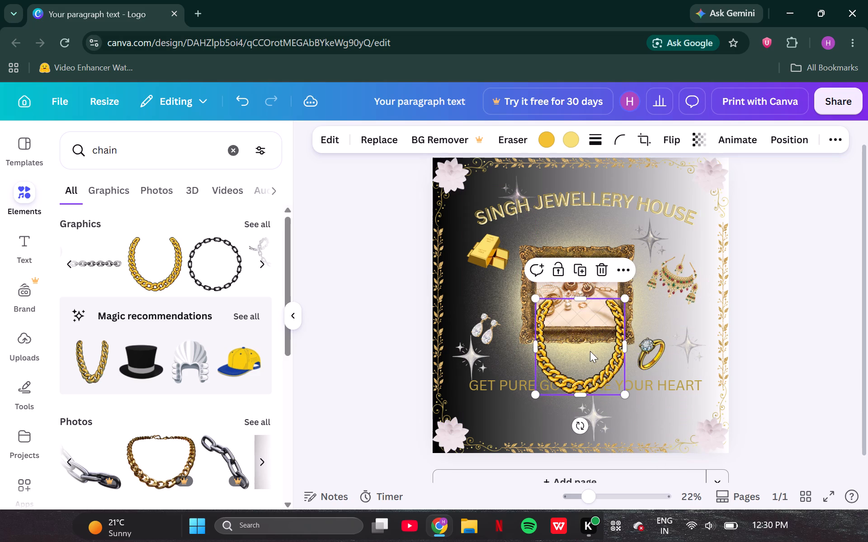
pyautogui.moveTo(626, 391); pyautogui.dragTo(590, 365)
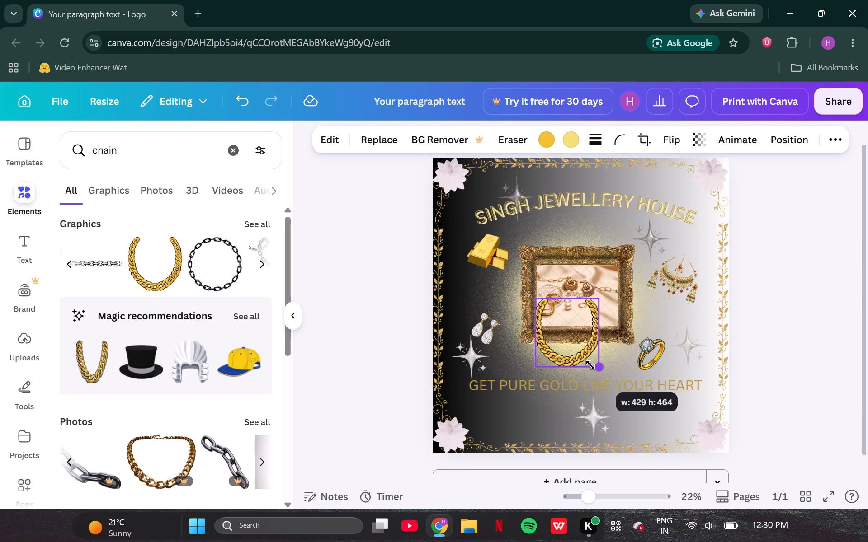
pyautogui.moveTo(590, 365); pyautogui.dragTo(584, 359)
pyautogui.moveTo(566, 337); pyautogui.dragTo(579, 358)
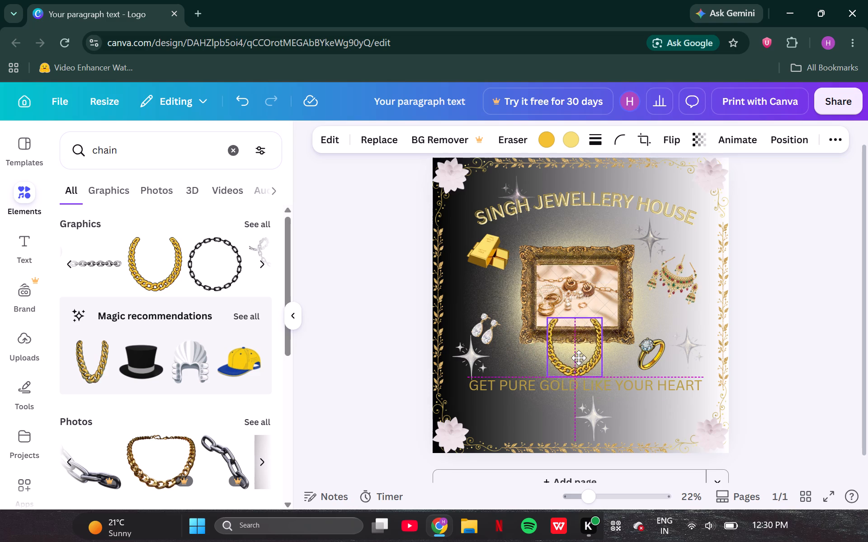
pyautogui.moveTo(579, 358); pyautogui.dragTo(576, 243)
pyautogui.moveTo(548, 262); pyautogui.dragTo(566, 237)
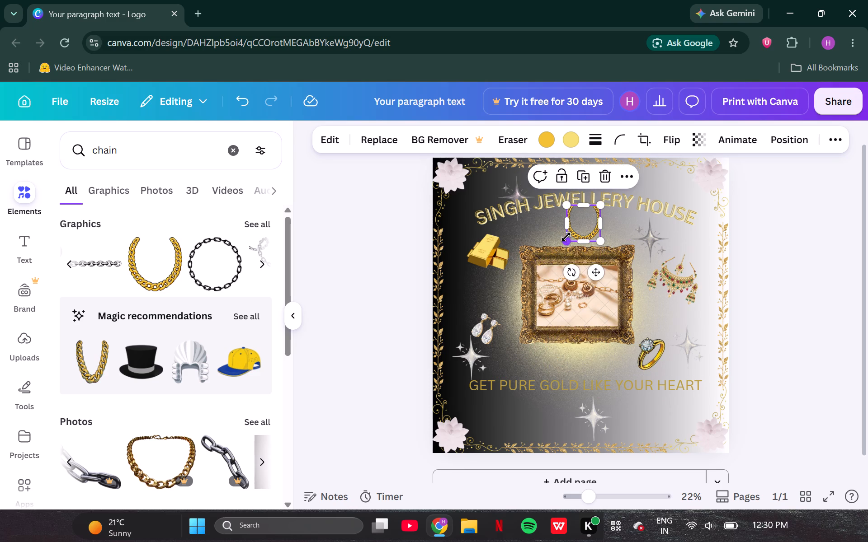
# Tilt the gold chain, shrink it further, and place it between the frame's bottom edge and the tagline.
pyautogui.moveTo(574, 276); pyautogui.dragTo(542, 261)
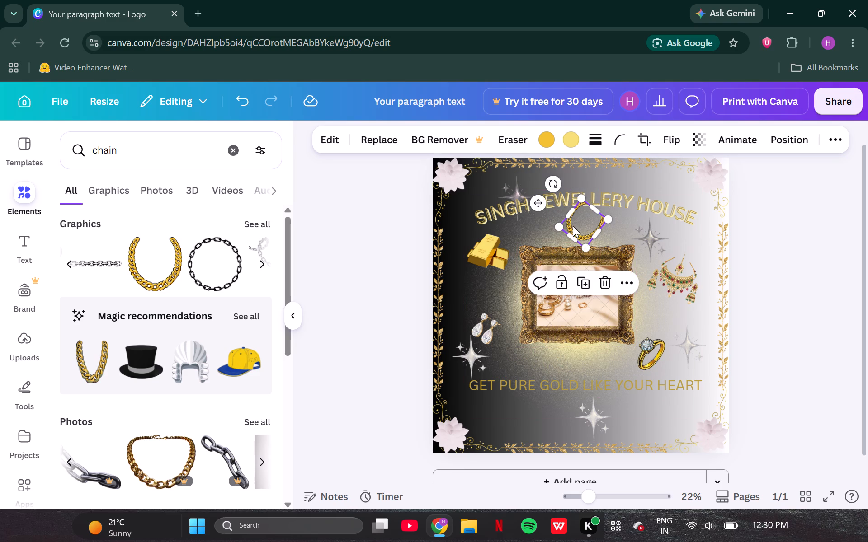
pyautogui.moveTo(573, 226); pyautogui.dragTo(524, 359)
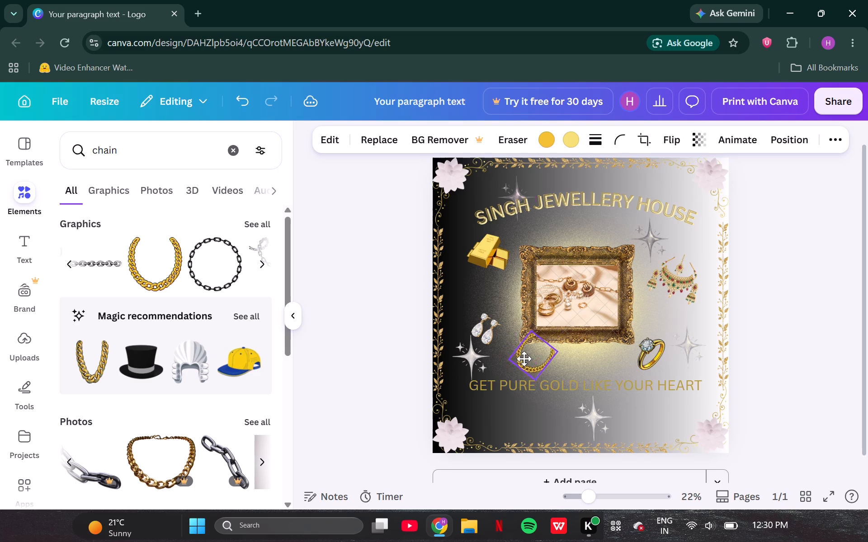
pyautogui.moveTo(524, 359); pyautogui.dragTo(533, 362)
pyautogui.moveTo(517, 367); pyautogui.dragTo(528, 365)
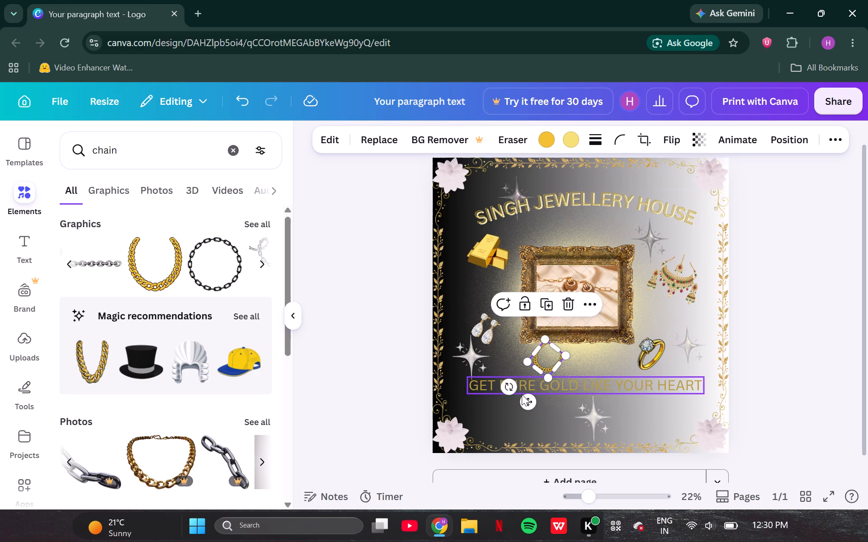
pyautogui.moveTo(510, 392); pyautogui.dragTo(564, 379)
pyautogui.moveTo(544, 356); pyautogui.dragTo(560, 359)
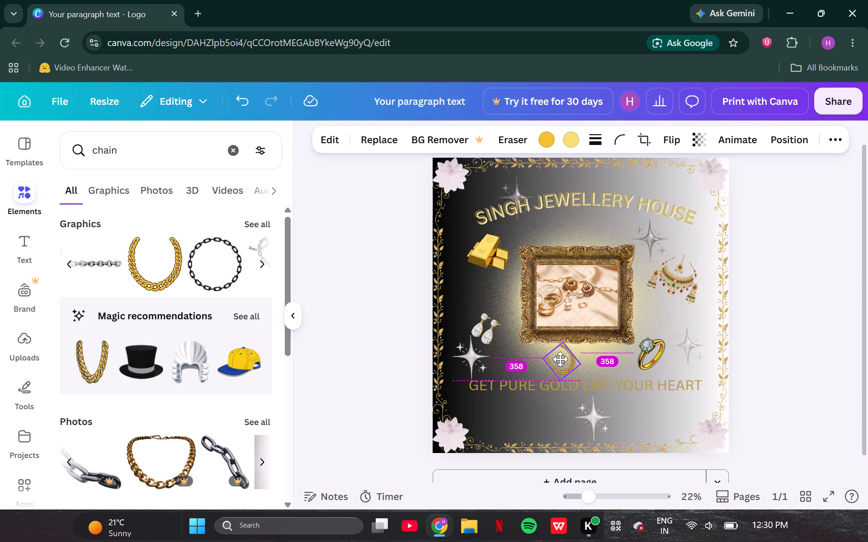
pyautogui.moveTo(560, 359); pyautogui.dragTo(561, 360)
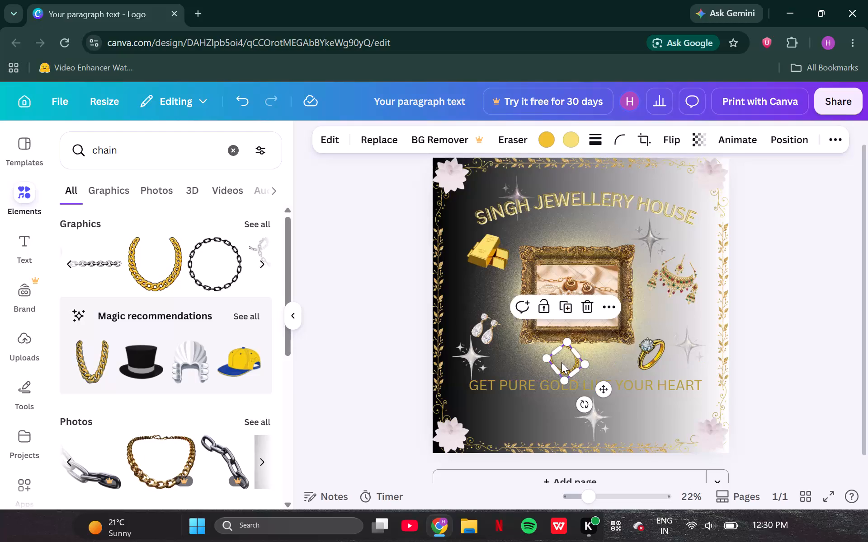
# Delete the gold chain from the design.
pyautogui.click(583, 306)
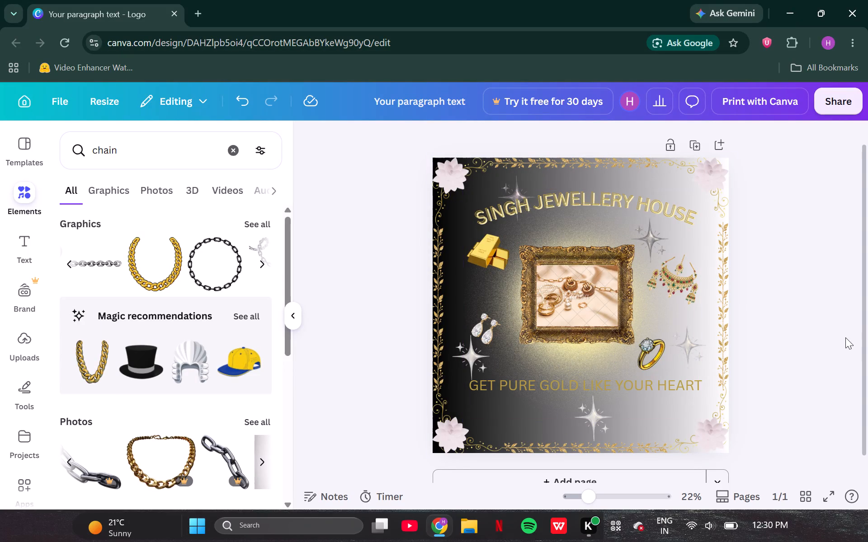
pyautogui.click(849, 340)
# Nudge the curved "SINGH JEWELLERY HOUSE" title slightly up.
pyautogui.moveTo(607, 215); pyautogui.dragTo(609, 211)
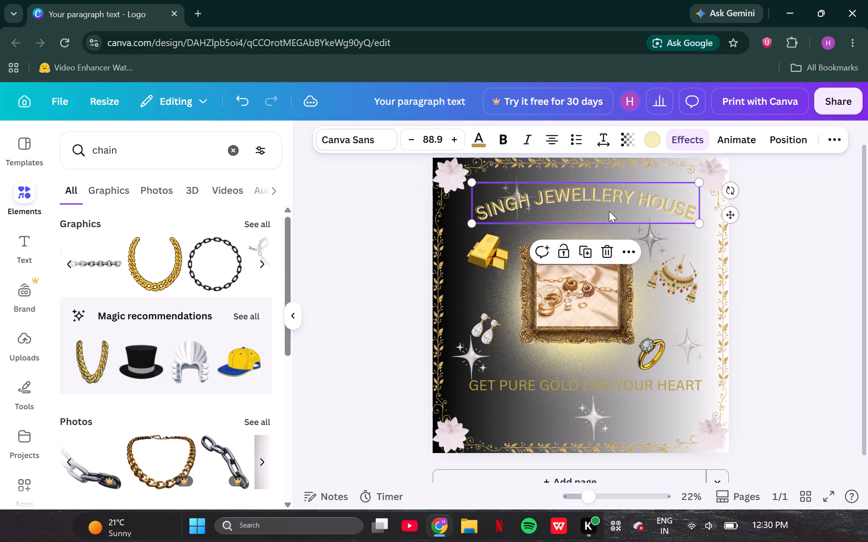
pyautogui.click(764, 260)
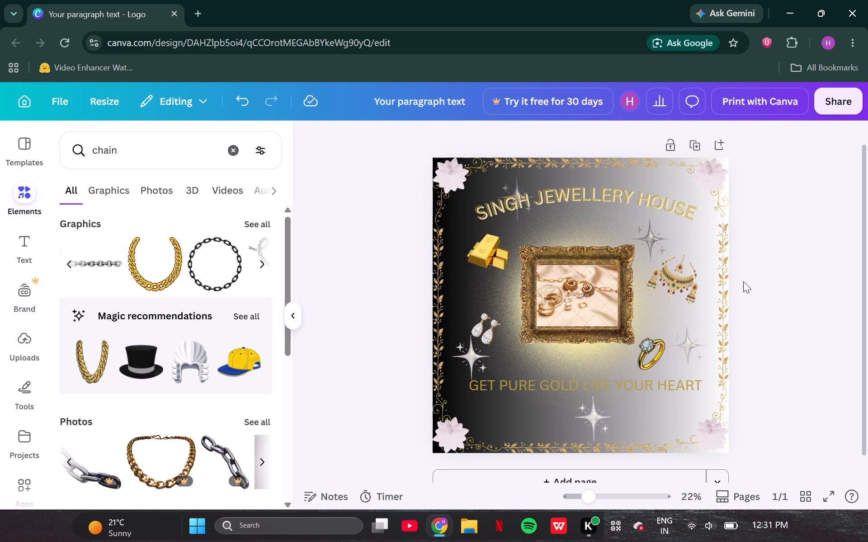
# Nudge the sparkle near the frame's lower-left corner slightly up and toward the border.
pyautogui.moveTo(458, 356); pyautogui.dragTo(455, 350)
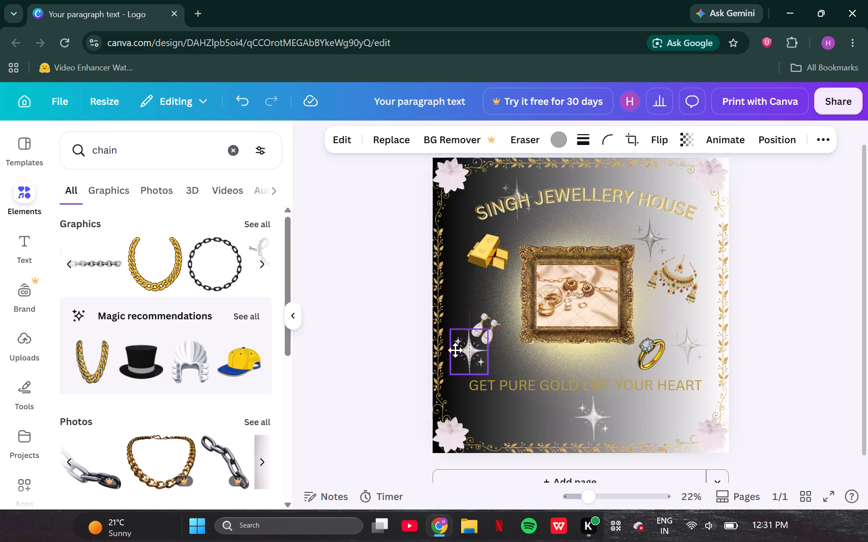
pyautogui.moveTo(455, 350); pyautogui.dragTo(455, 351)
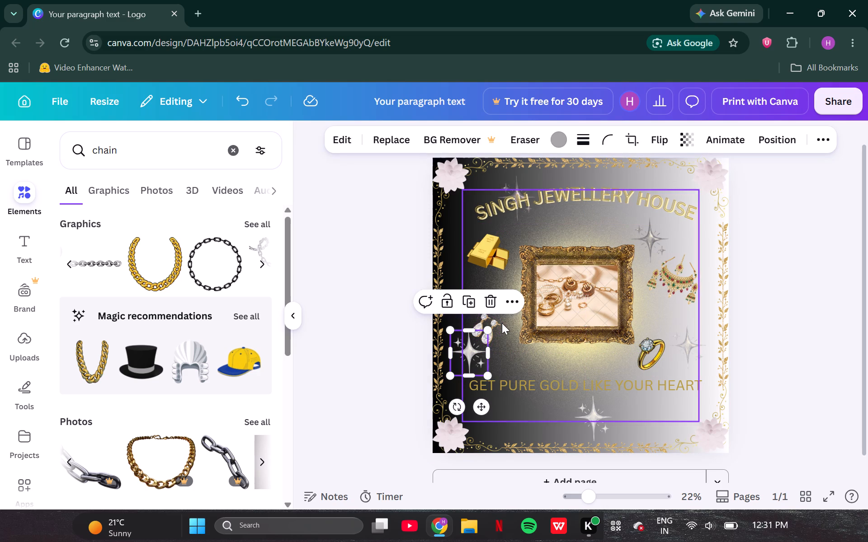
pyautogui.click(505, 358)
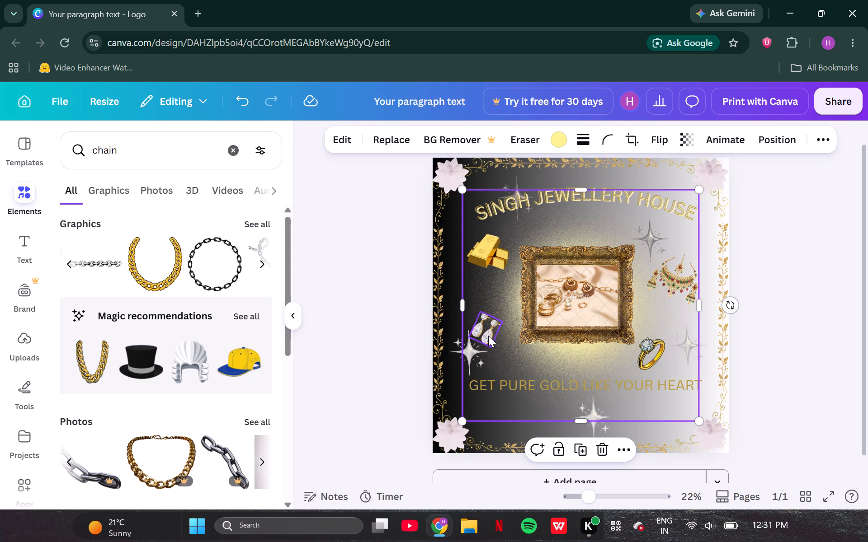
# Swap the gold bars and the earrings, placing the earrings by the frame's upper-left corner and the bars beside the lower-left sparkle.
pyautogui.click(488, 336)
pyautogui.moveTo(493, 249); pyautogui.dragTo(493, 250)
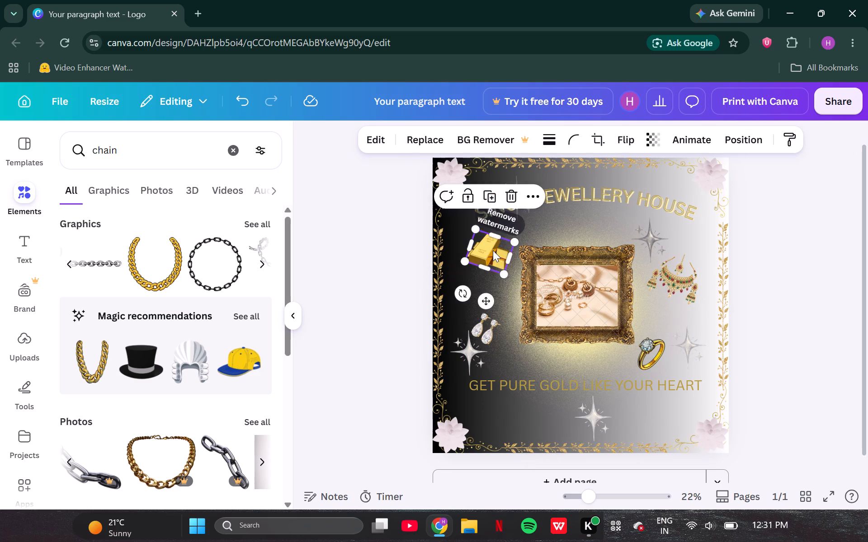
pyautogui.moveTo(493, 250); pyautogui.dragTo(493, 344)
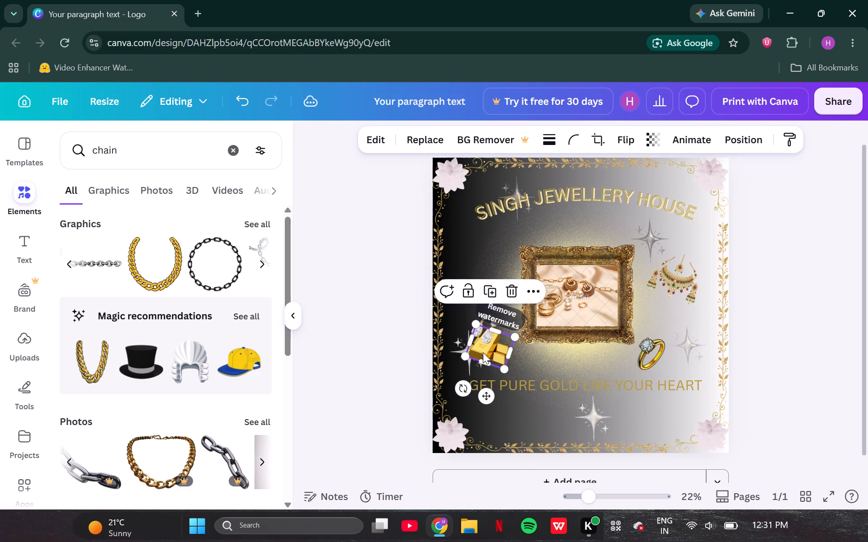
pyautogui.moveTo(483, 352); pyautogui.dragTo(501, 369)
pyautogui.moveTo(482, 338); pyautogui.dragTo(480, 286)
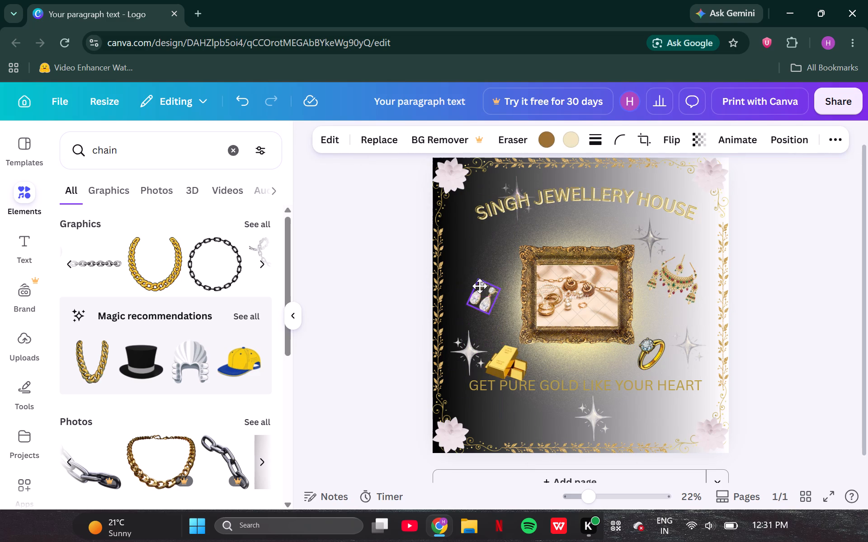
pyautogui.moveTo(480, 286); pyautogui.dragTo(484, 267)
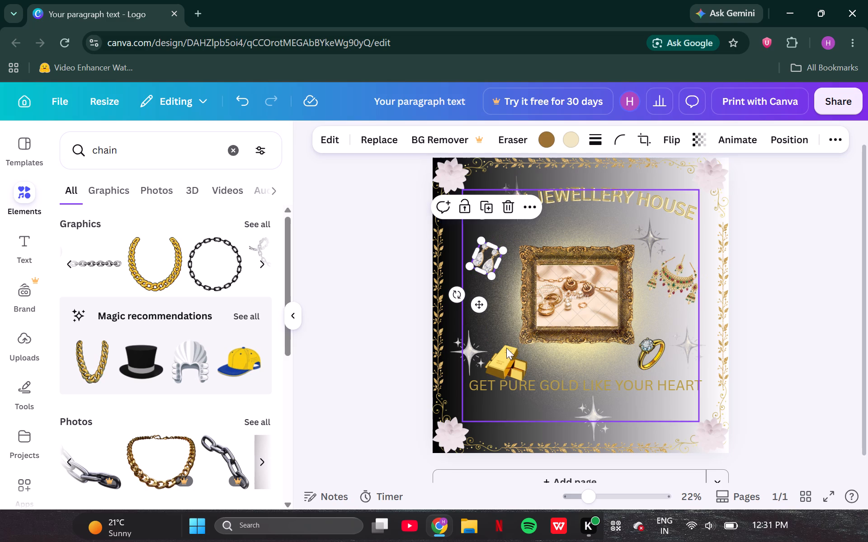
pyautogui.moveTo(503, 360); pyautogui.dragTo(485, 339)
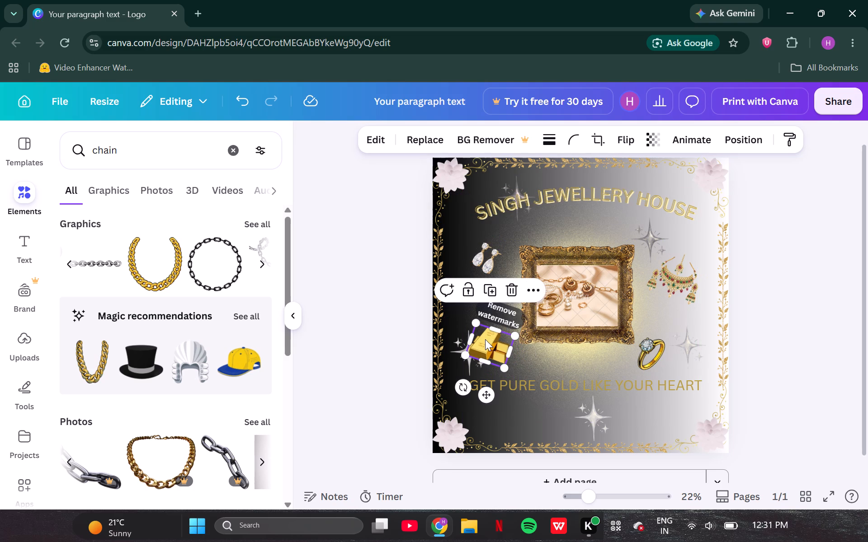
pyautogui.click(791, 377)
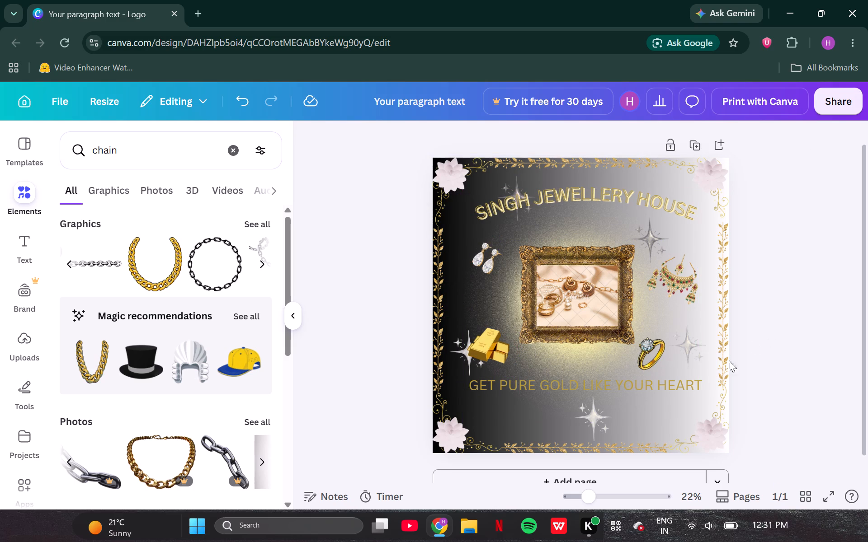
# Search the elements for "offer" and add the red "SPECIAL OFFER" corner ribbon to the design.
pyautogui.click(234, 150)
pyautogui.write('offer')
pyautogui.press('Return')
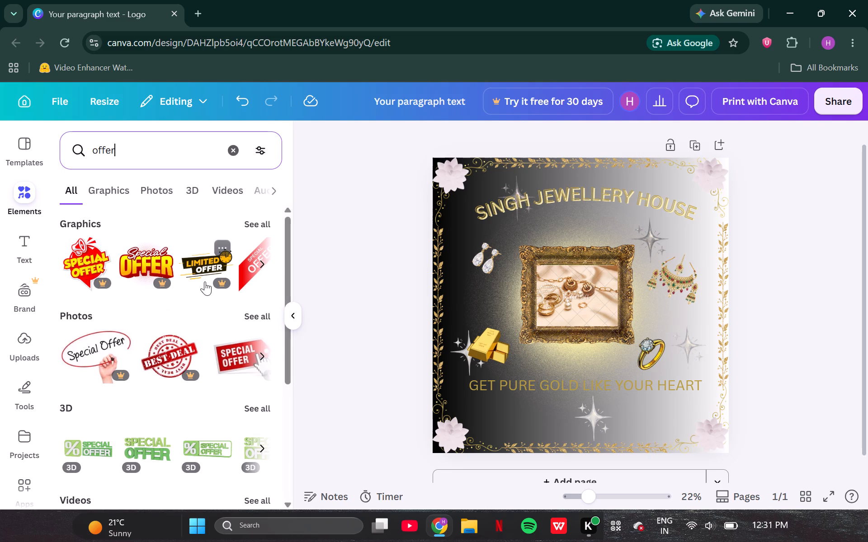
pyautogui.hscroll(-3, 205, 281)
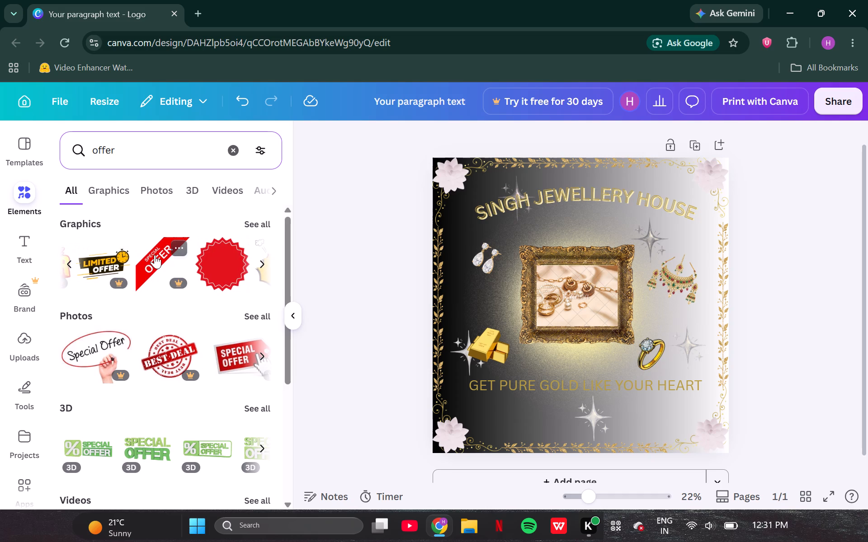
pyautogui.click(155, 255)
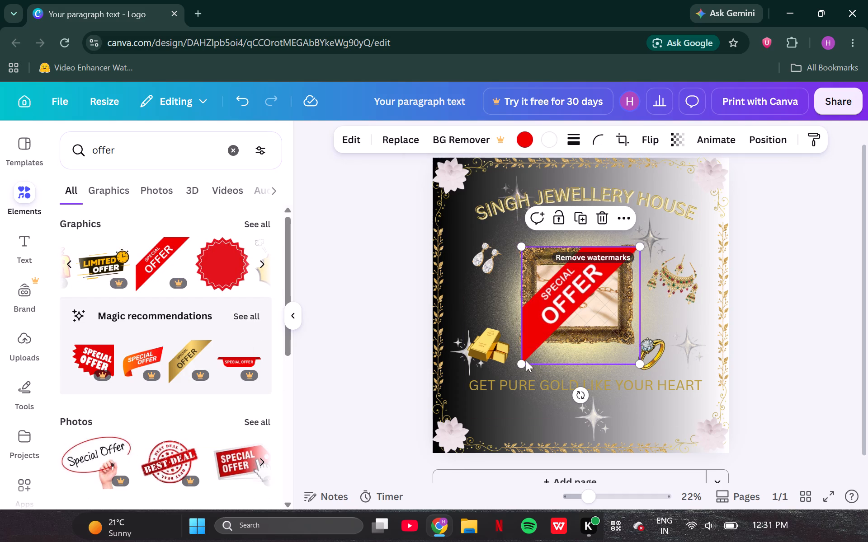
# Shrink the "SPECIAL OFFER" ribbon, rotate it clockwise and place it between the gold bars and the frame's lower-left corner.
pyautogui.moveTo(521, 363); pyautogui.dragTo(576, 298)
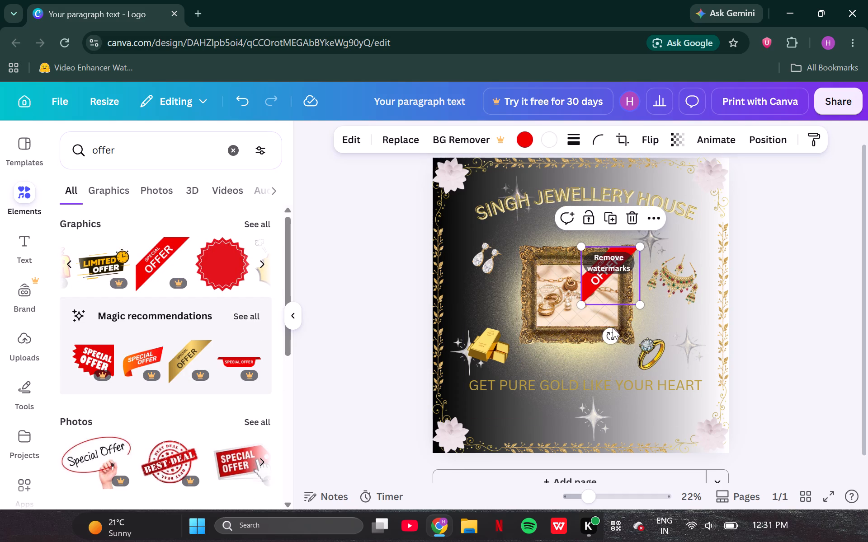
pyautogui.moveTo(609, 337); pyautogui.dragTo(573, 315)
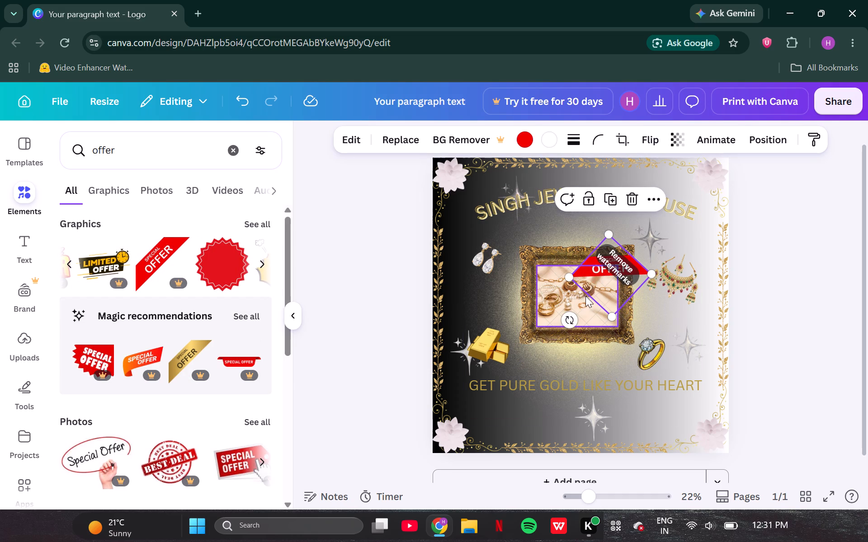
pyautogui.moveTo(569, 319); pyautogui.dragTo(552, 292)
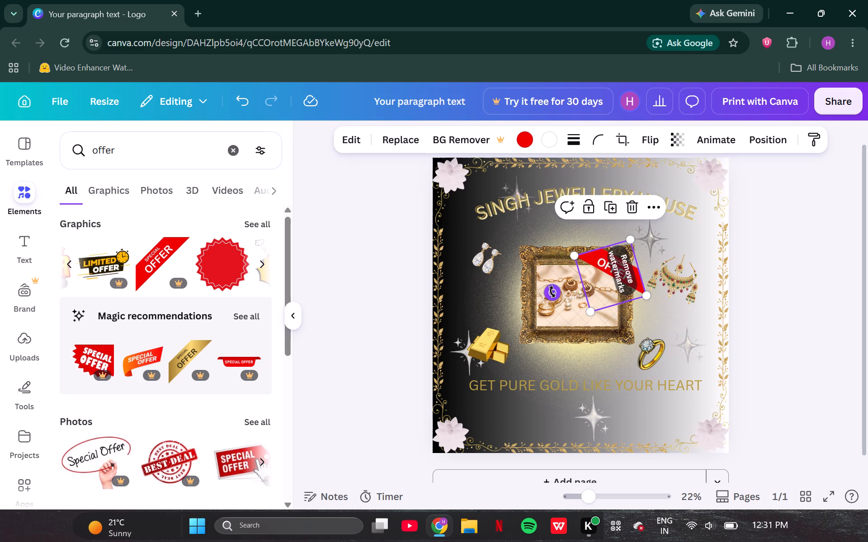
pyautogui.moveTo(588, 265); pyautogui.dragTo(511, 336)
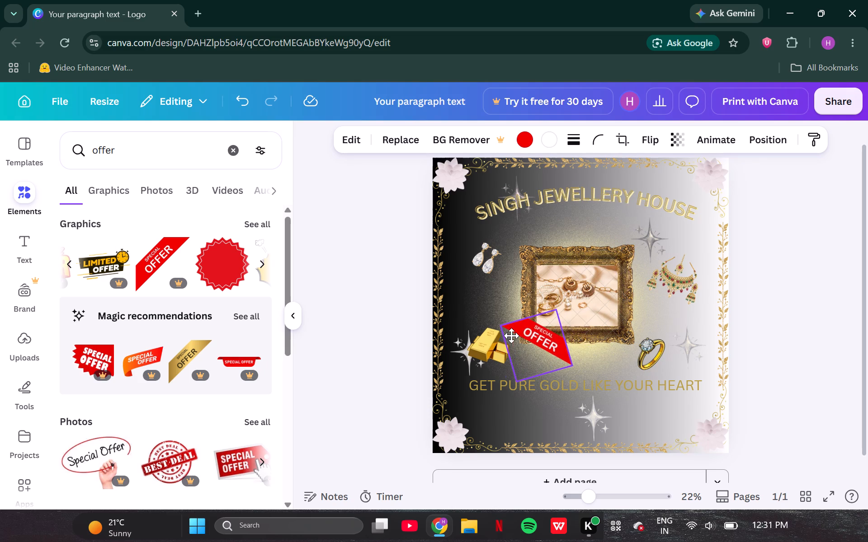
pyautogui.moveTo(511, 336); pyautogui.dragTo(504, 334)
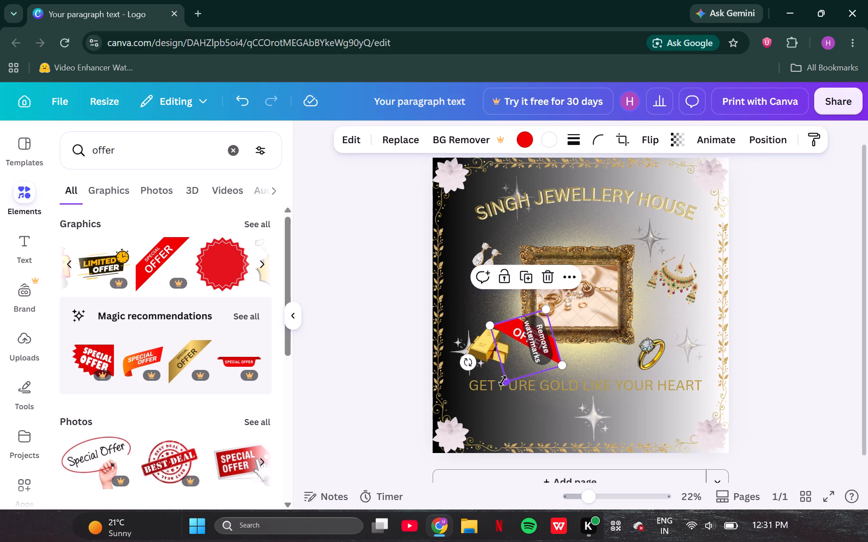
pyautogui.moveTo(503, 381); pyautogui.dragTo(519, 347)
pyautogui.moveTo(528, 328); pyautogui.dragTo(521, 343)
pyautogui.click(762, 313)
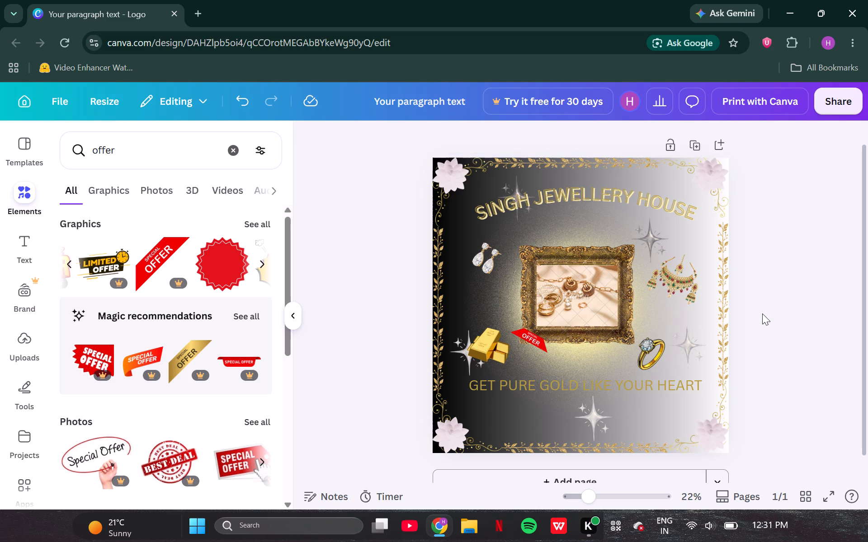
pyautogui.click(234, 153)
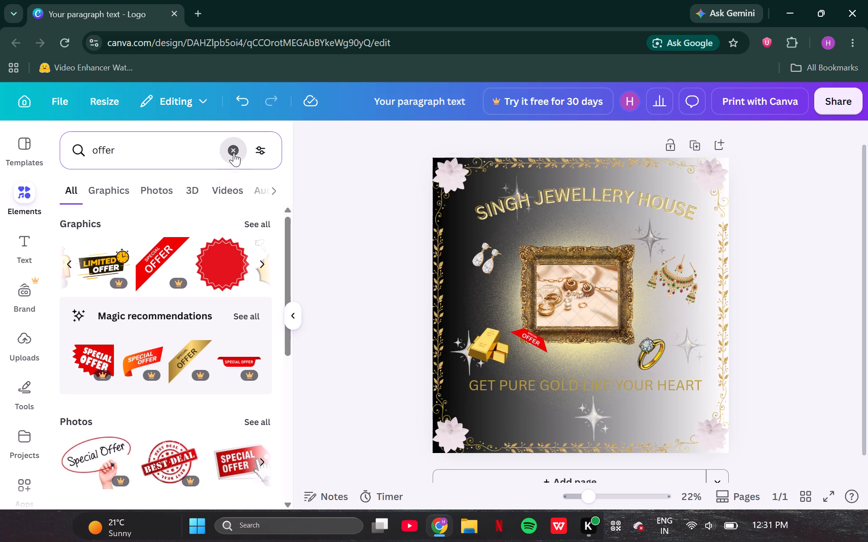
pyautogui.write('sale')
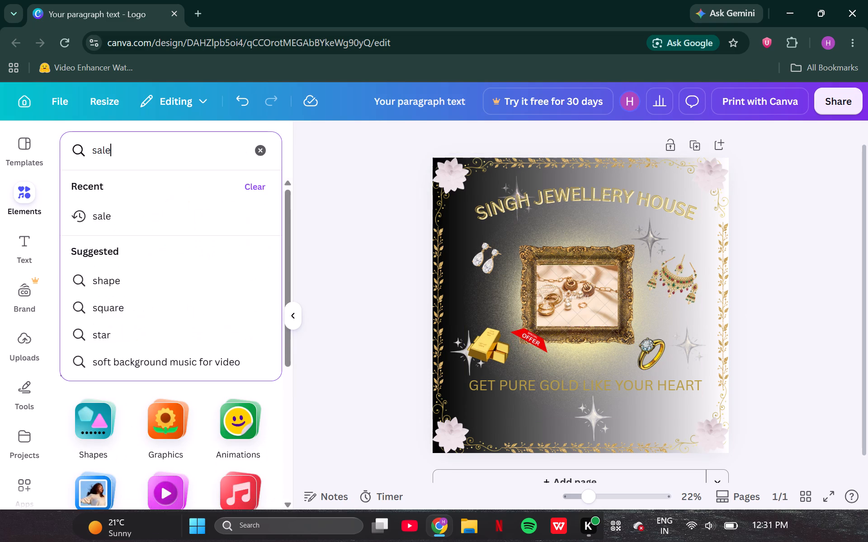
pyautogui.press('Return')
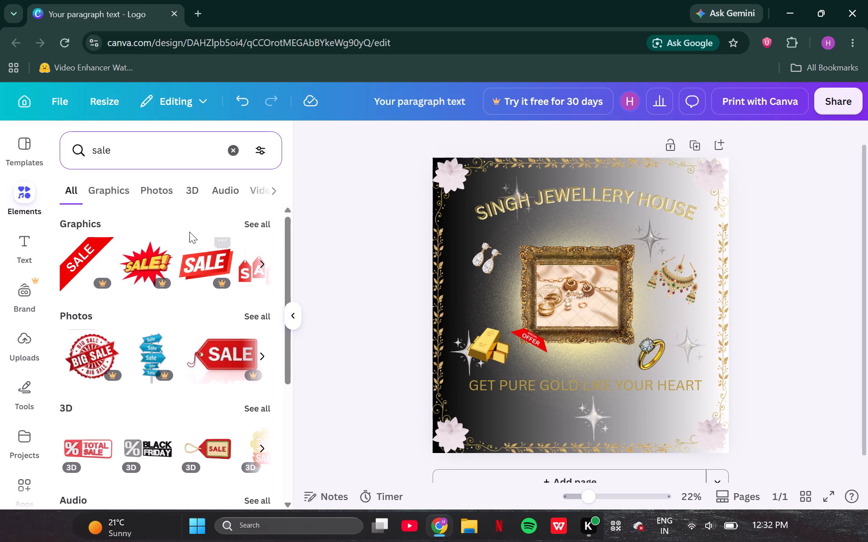
# Search the elements for "discount" and add the black percent price tag graphic to the design.
pyautogui.click(235, 144)
pyautogui.write('discount')
pyautogui.press('Return')
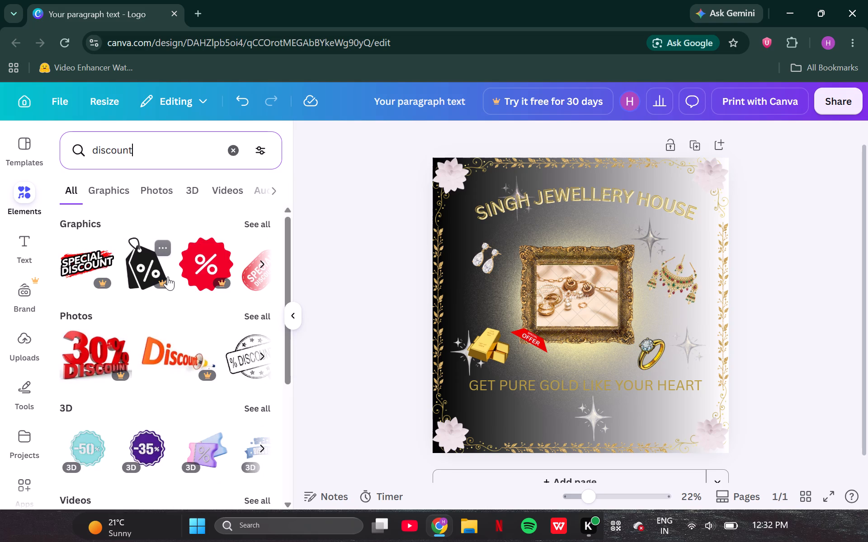
pyautogui.hscroll(-1, 168, 276)
pyautogui.click(116, 268)
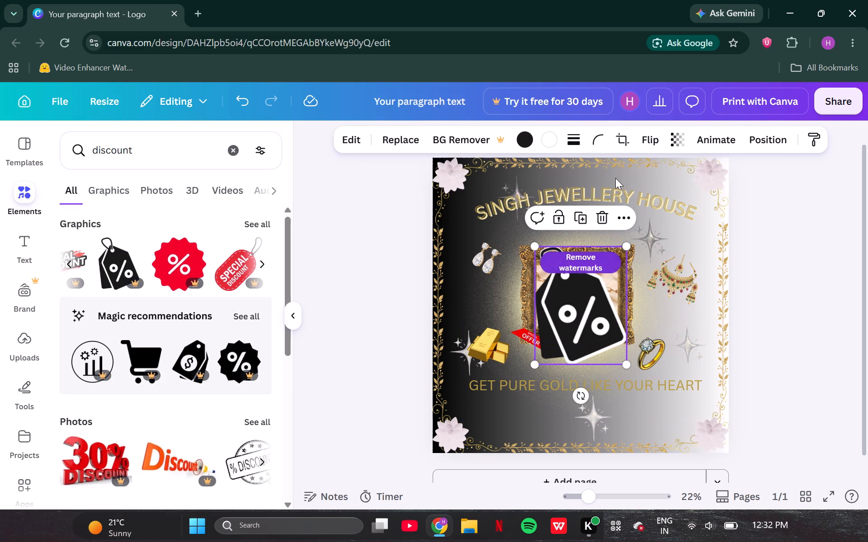
# Shrink the black percent tag to a tiny size and place it against the lower edge of the diamond ring.
pyautogui.moveTo(537, 247); pyautogui.dragTo(578, 281)
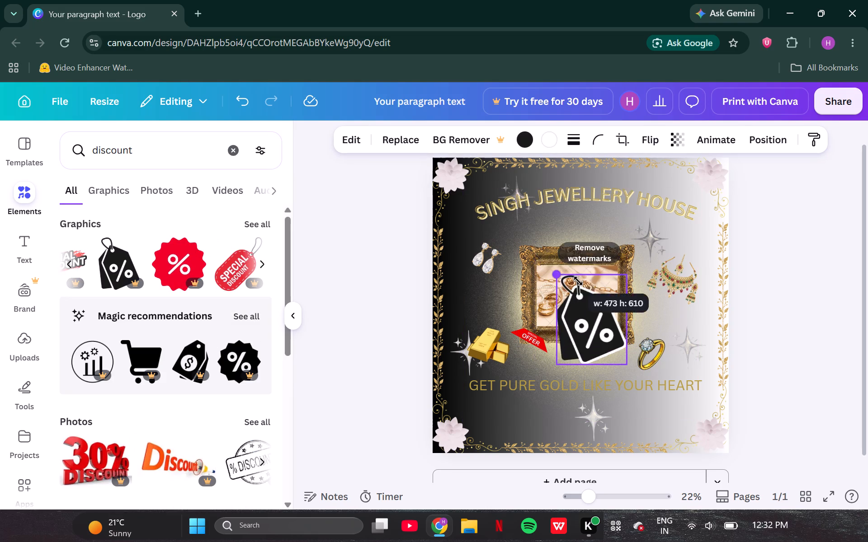
pyautogui.moveTo(578, 281); pyautogui.dragTo(617, 343)
pyautogui.moveTo(625, 358); pyautogui.dragTo(649, 360)
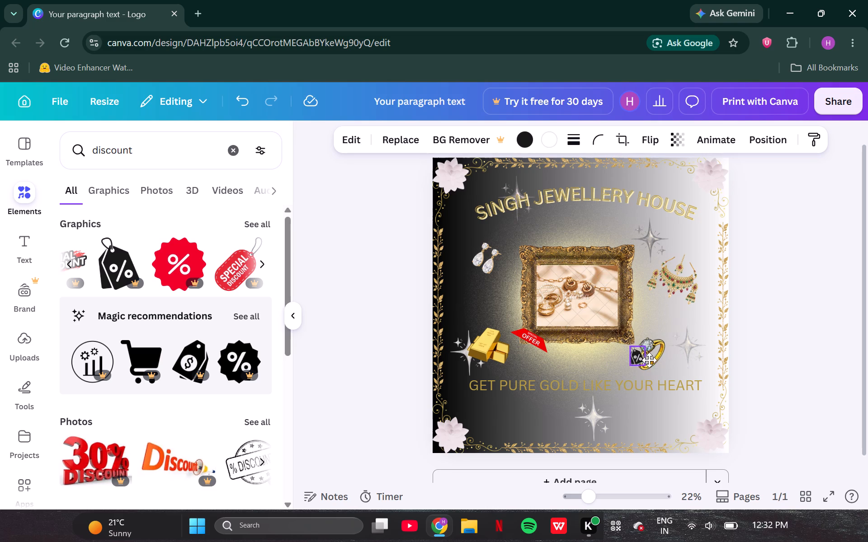
pyautogui.moveTo(649, 360); pyautogui.dragTo(666, 369)
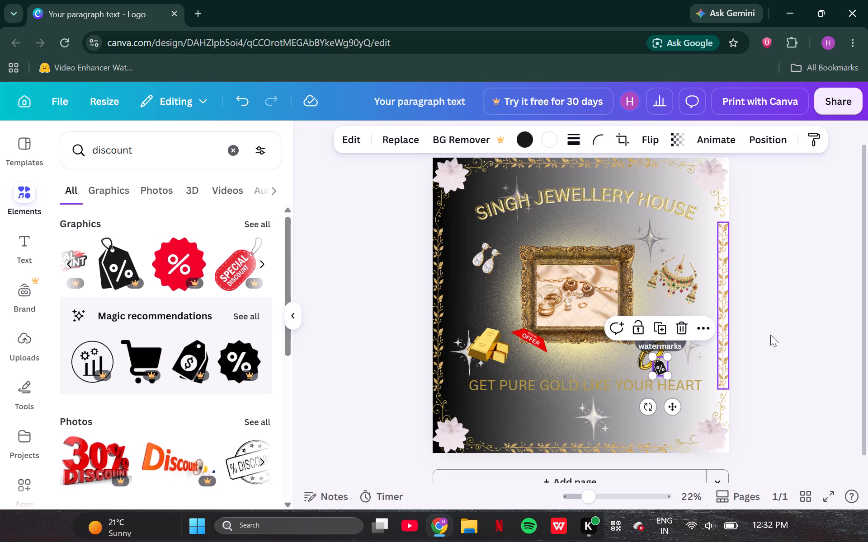
pyautogui.click(770, 335)
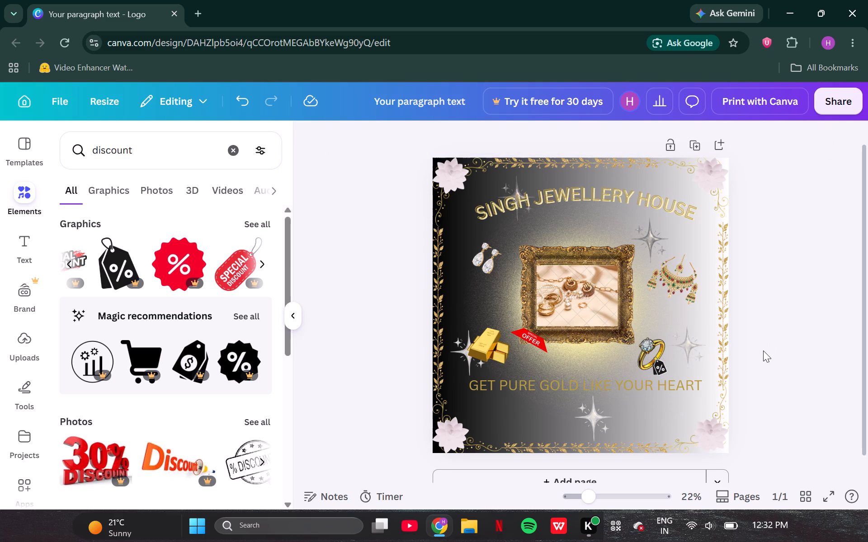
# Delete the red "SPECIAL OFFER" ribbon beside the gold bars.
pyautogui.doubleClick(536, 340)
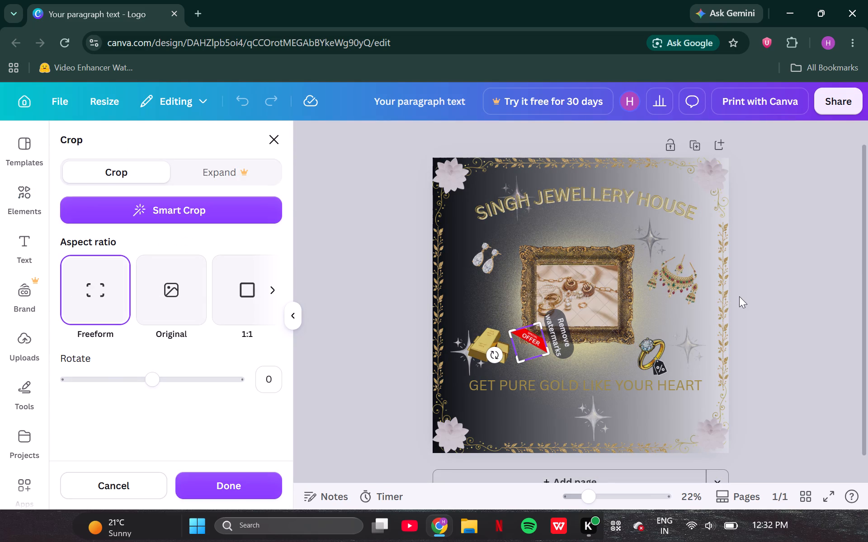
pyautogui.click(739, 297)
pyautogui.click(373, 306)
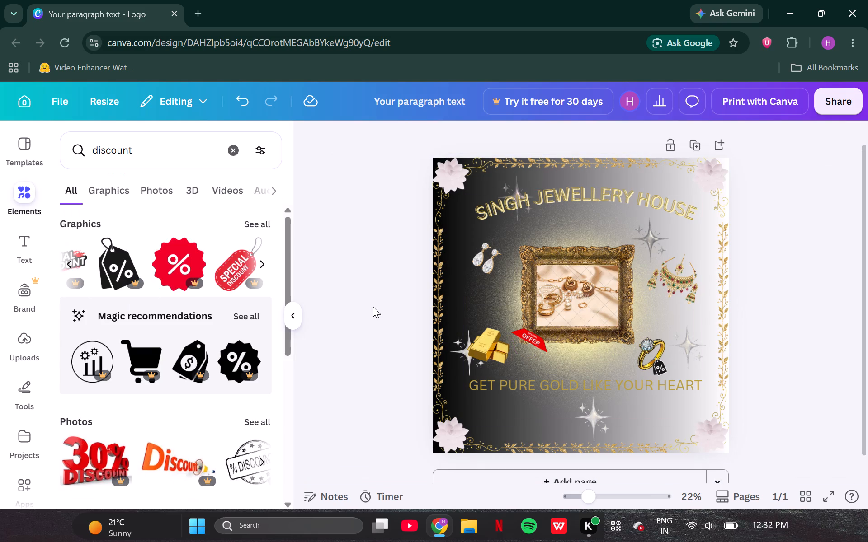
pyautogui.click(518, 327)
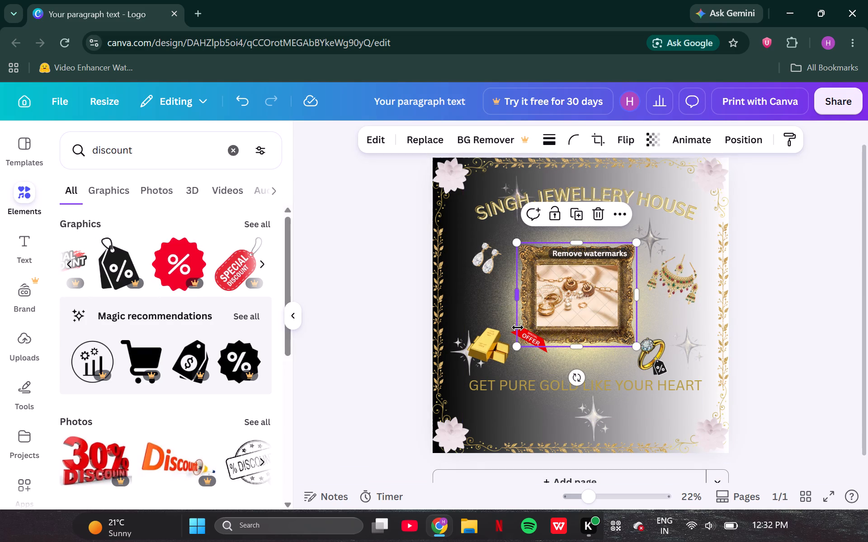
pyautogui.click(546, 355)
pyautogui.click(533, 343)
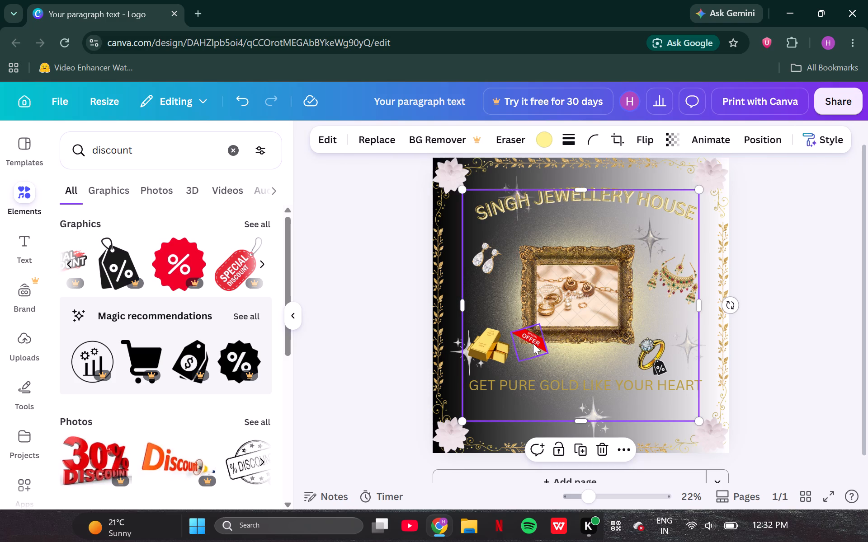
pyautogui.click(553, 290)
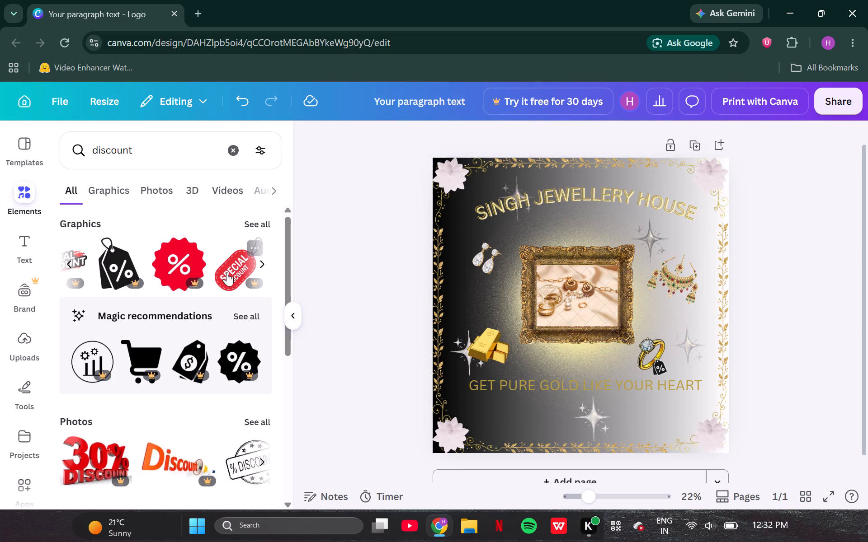
# Add one red "SPECIAL DISCOUNT" tag from the discount results, remove the duplicate, and recolour its red area grey using a design colour.
pyautogui.doubleClick(227, 272)
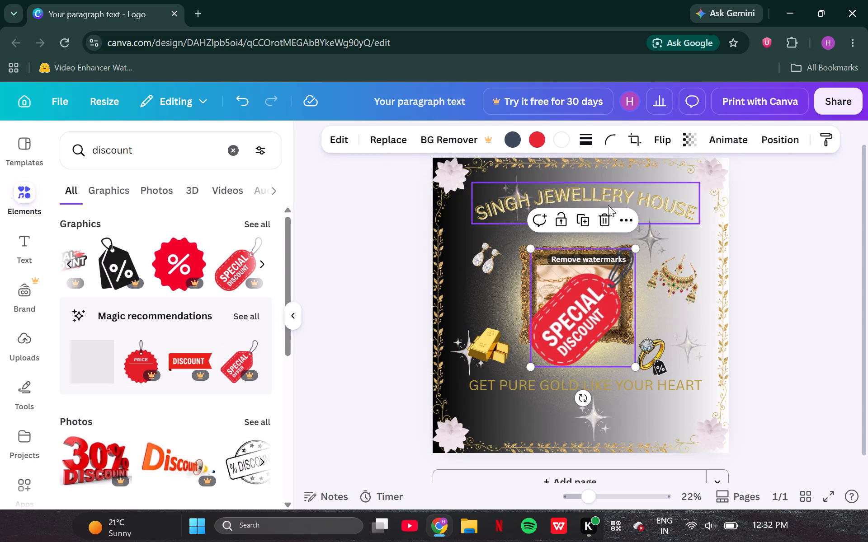
pyautogui.click(606, 218)
pyautogui.click(585, 299)
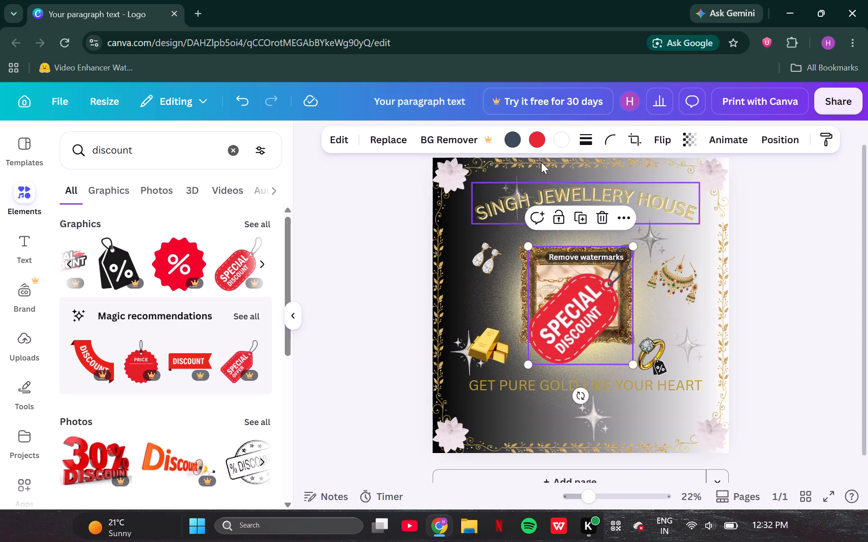
pyautogui.click(537, 144)
pyautogui.scroll(-1, 229, 383)
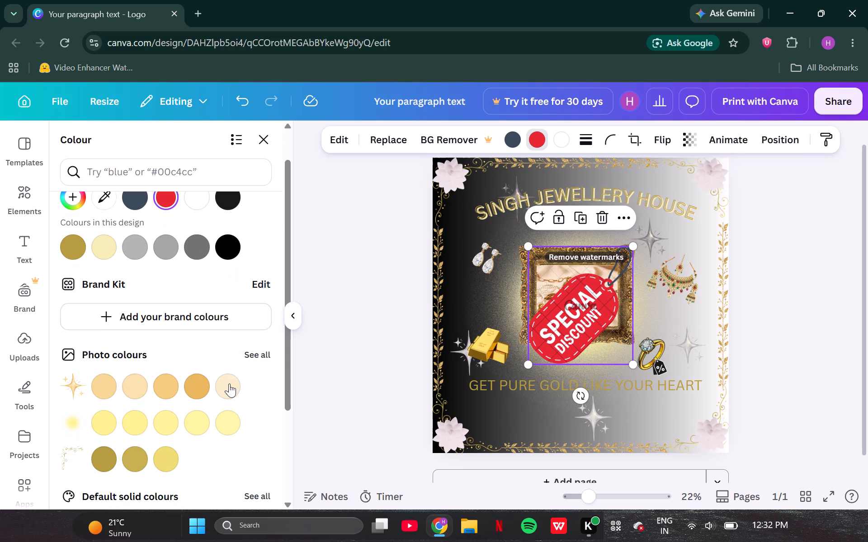
pyautogui.click(168, 256)
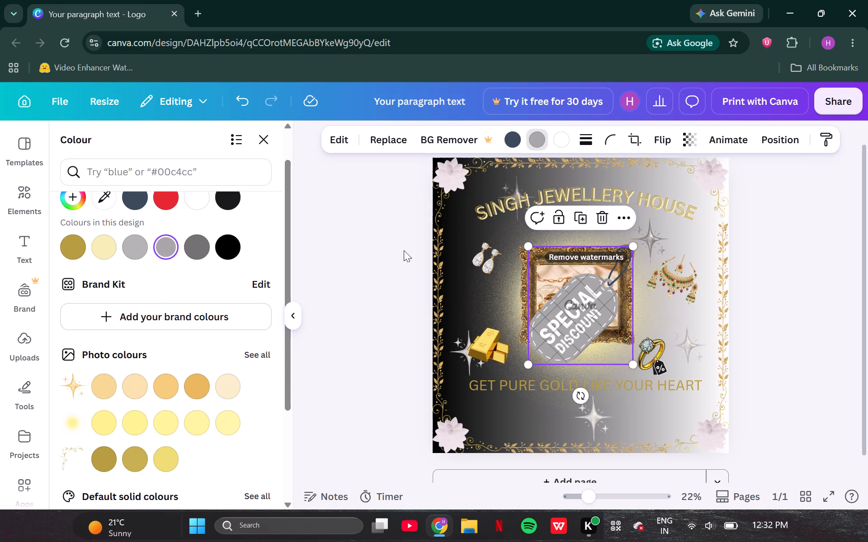
# Shrink the grey "SPECIAL DISCOUNT" tag, rotate it to about 86° and place it just above the earrings.
pyautogui.click(378, 310)
pyautogui.moveTo(635, 245); pyautogui.dragTo(570, 343)
pyautogui.moveTo(539, 357); pyautogui.dragTo(538, 357)
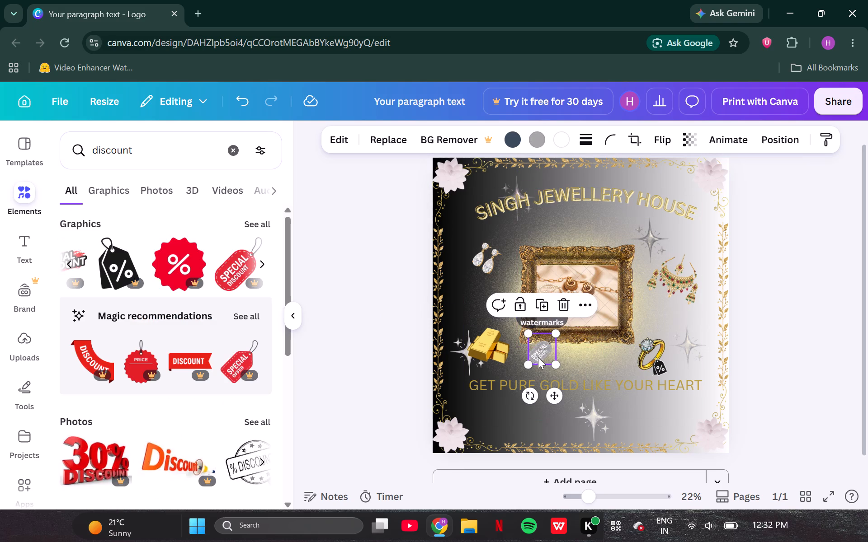
pyautogui.moveTo(538, 357); pyautogui.dragTo(519, 353)
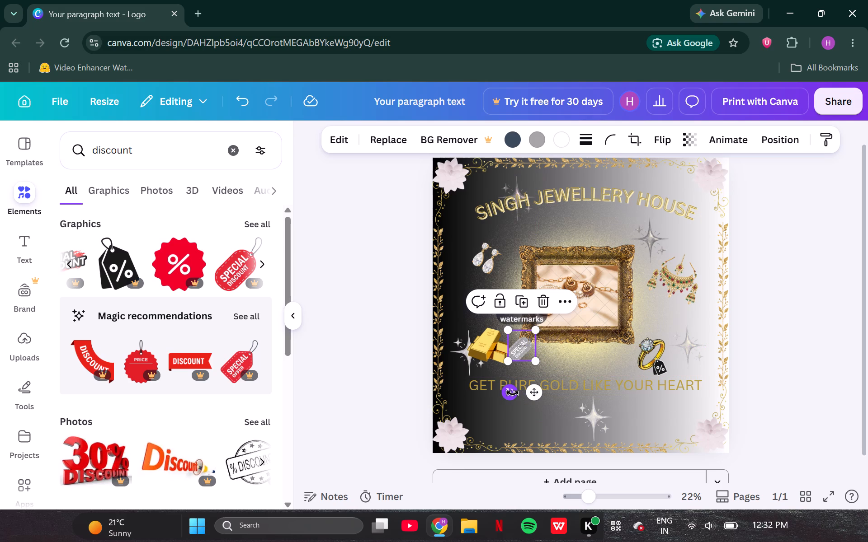
pyautogui.moveTo(513, 393); pyautogui.dragTo(476, 335)
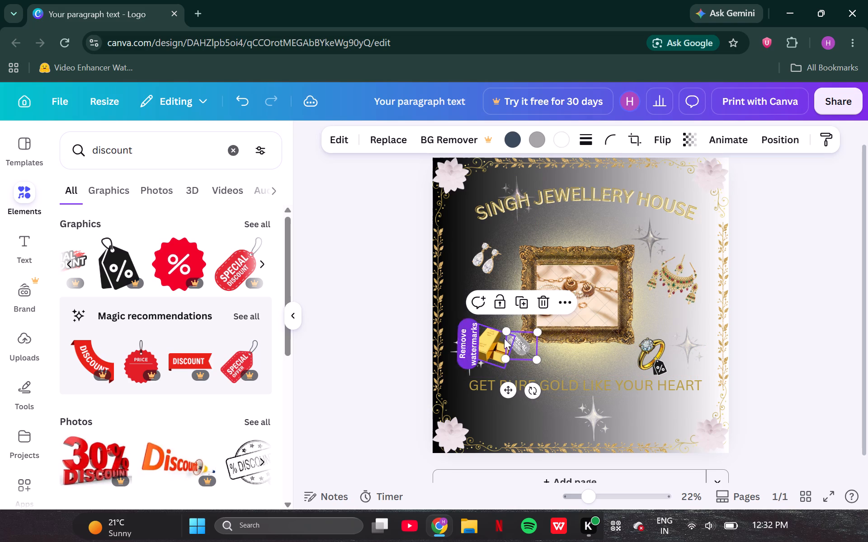
pyautogui.moveTo(520, 344); pyautogui.dragTo(514, 238)
pyautogui.click(772, 254)
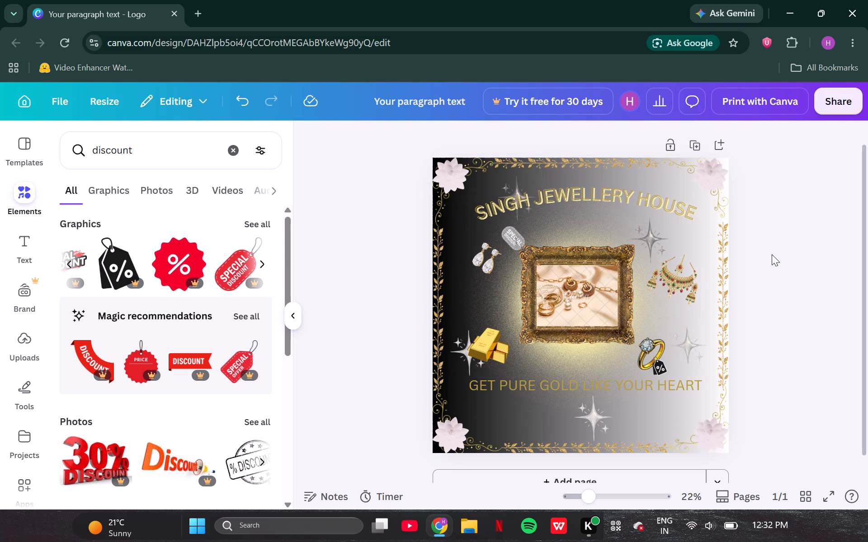
pyautogui.click(520, 237)
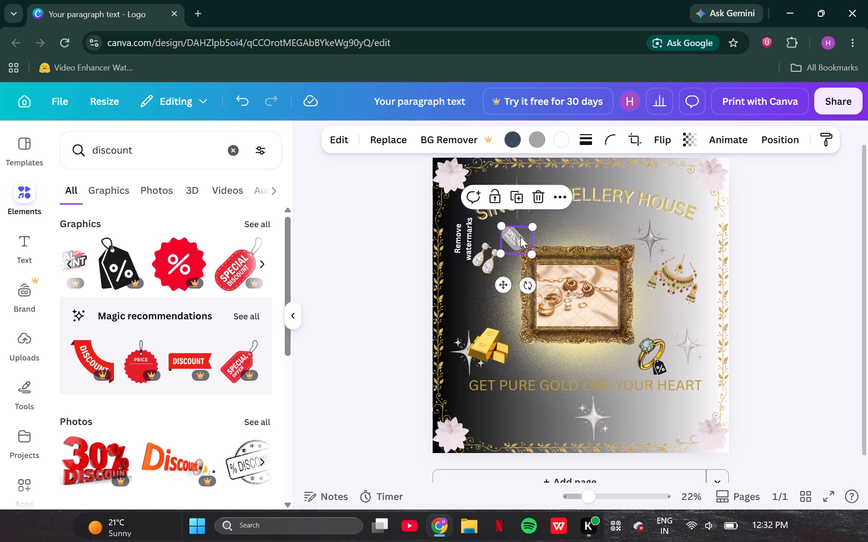
pyautogui.moveTo(521, 284); pyautogui.dragTo(526, 286)
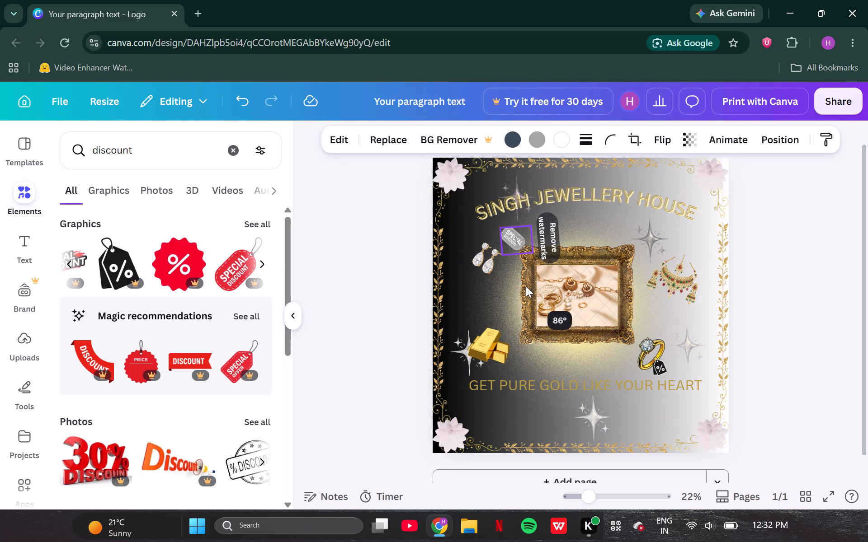
pyautogui.click(507, 239)
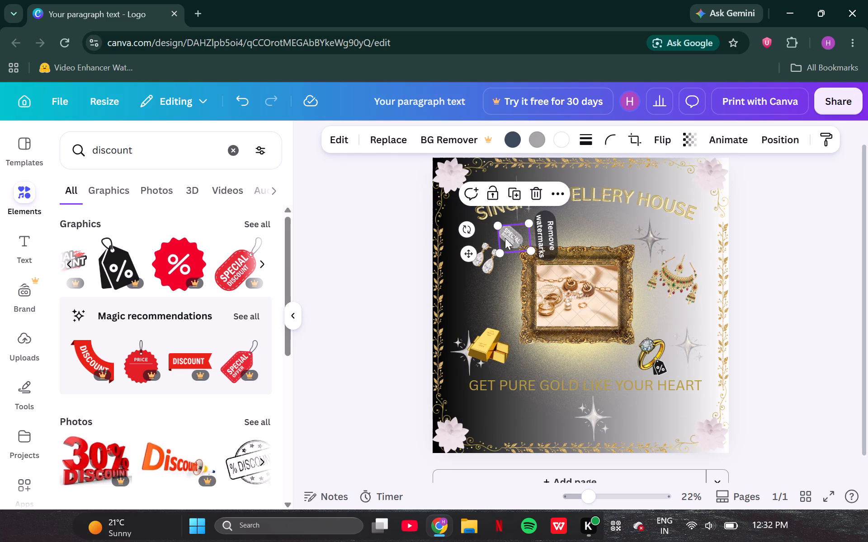
pyautogui.click(773, 277)
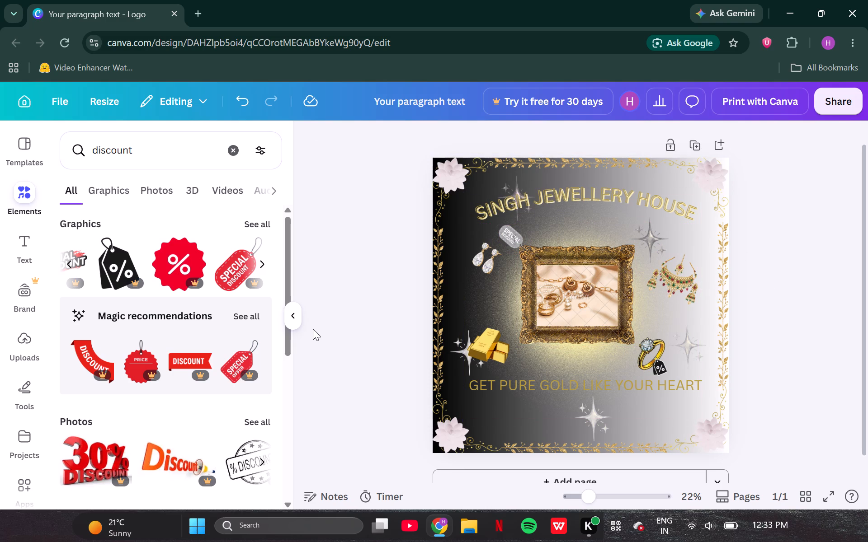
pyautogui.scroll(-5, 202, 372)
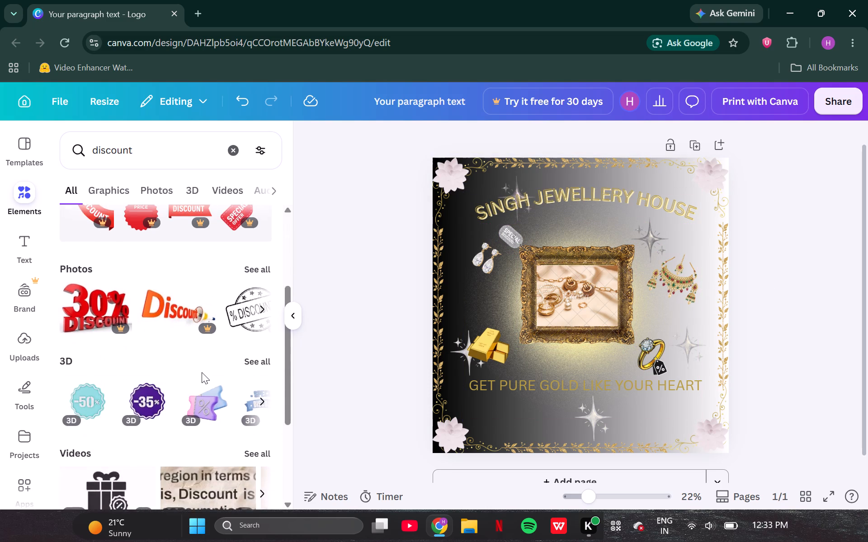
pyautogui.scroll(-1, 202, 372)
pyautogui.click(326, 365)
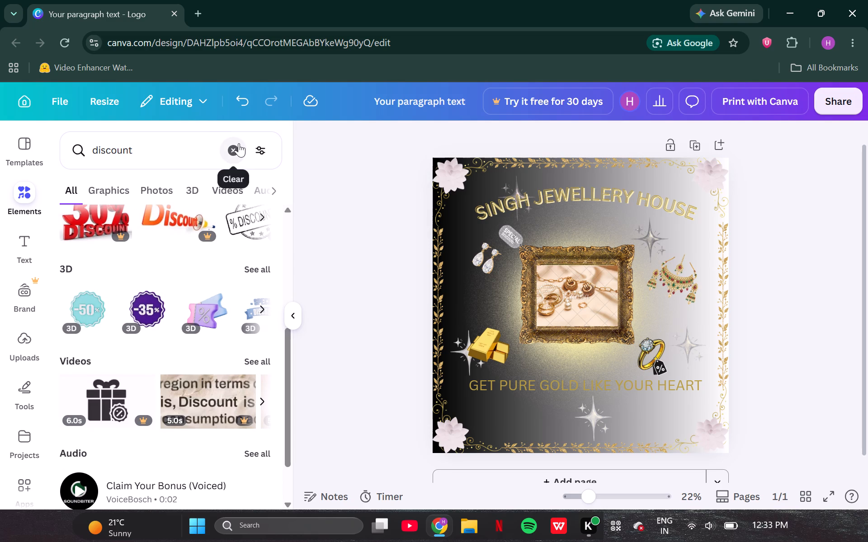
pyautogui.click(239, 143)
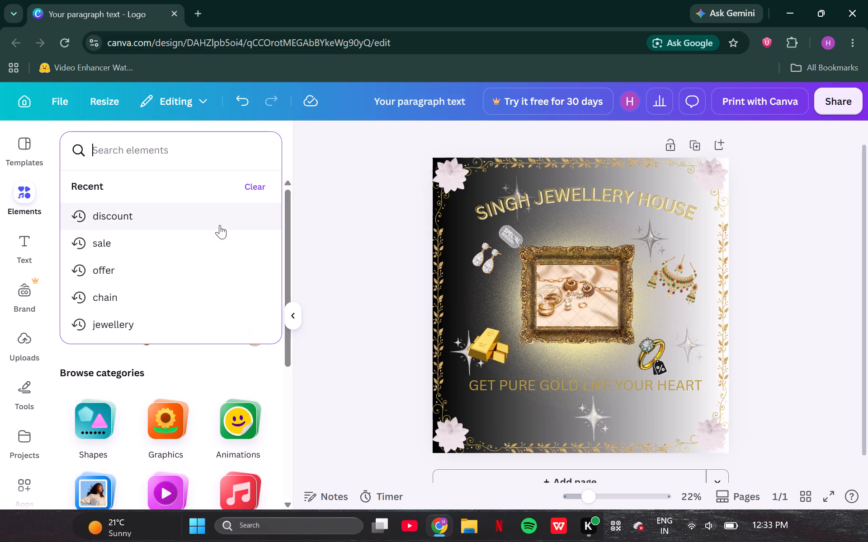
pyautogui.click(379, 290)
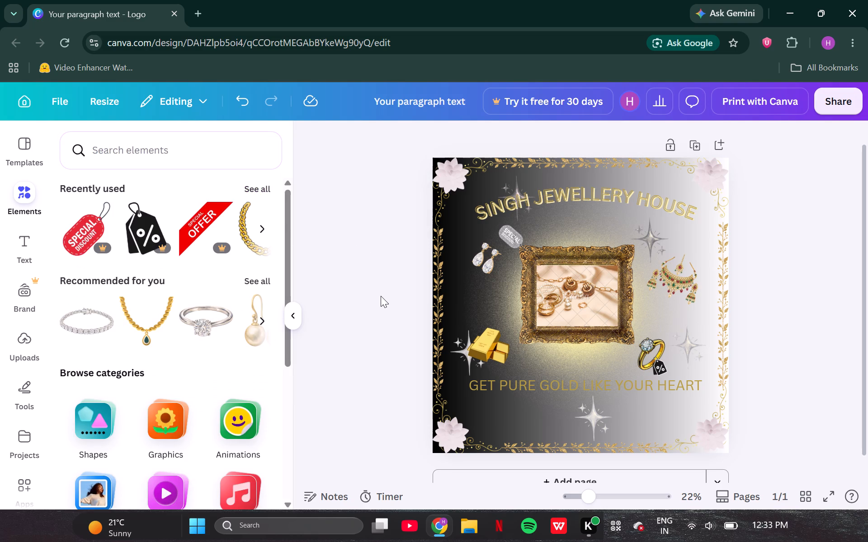